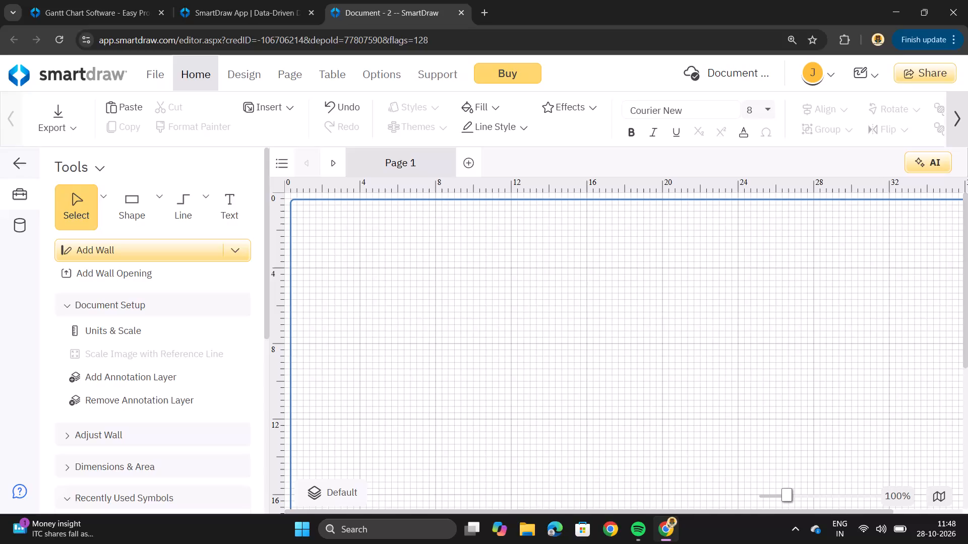
Draw the top wall of the building outline as a 6" exterior wall about 32' 1" long.
{"action": "left_click", "coordinate": [178, 245]}
{"action": "left_click", "coordinate": [244, 247]}
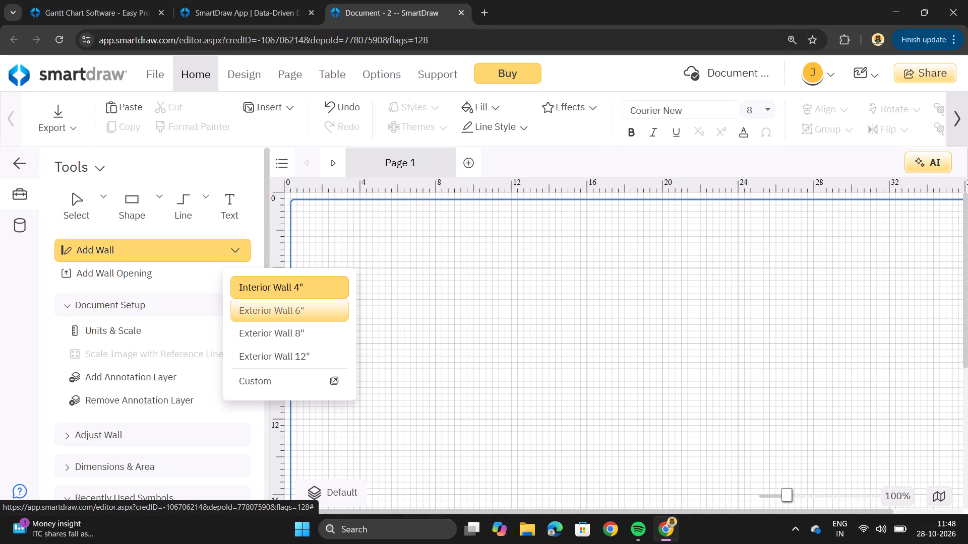
{"action": "left_click", "coordinate": [288, 309]}
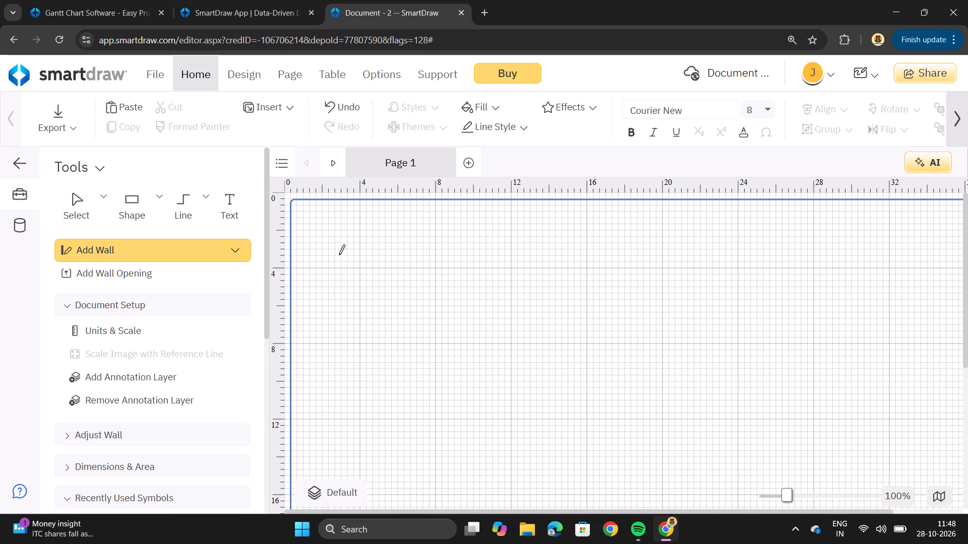
{"action": "left_click_drag", "start_coordinate": [336, 211], "coordinate": [419, 218]}
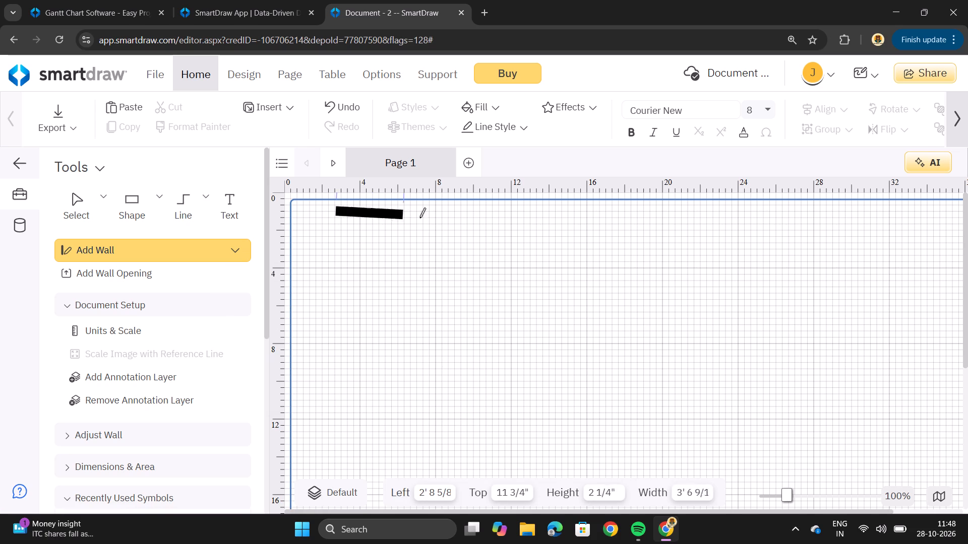
{"action": "left_click_drag", "start_coordinate": [419, 218], "coordinate": [920, 238]}
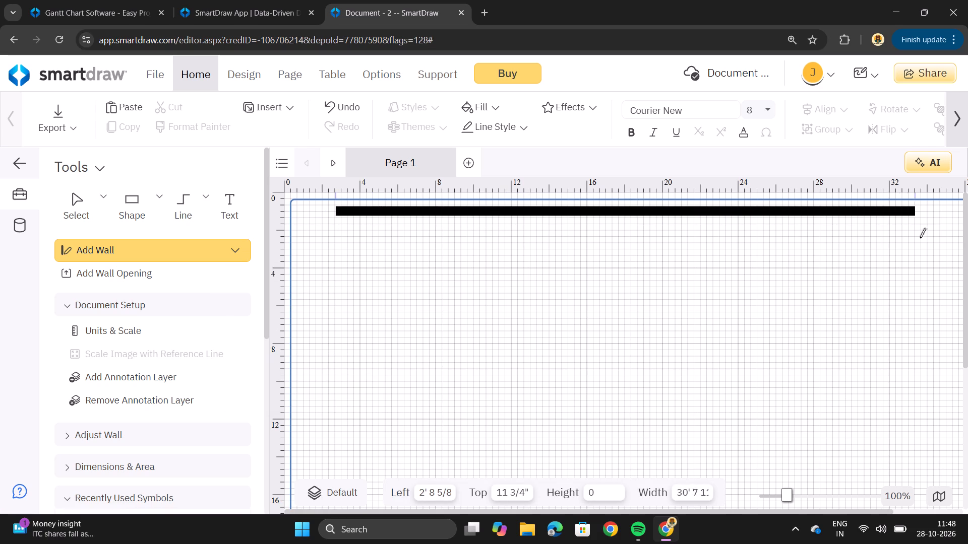
{"action": "left_click_drag", "start_coordinate": [920, 238], "coordinate": [943, 238]}
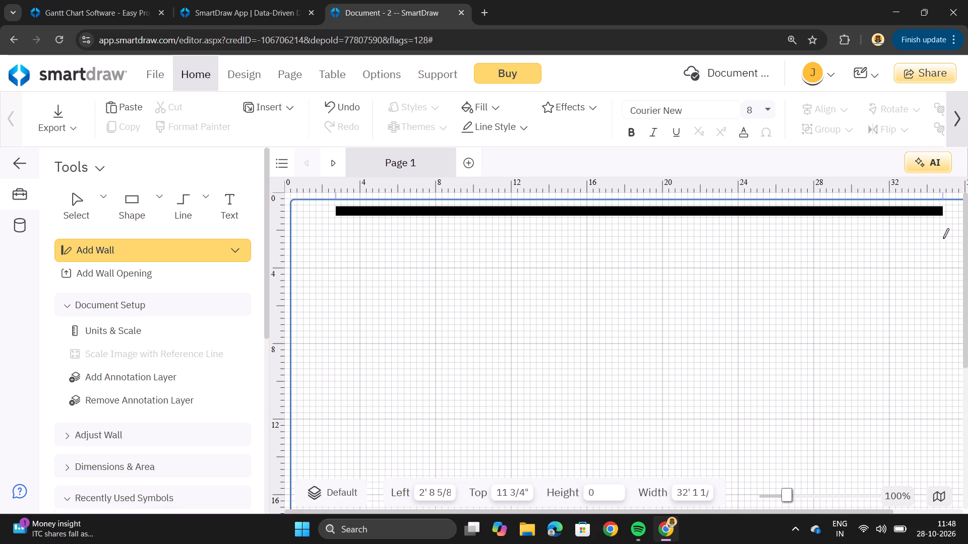
{"action": "left_click_drag", "start_coordinate": [943, 238], "coordinate": [942, 238]}
Add the right exterior wall, running straight down about 14' 8" from the top wall's right end.
{"action": "left_click_drag", "start_coordinate": [942, 215], "coordinate": [940, 221]}
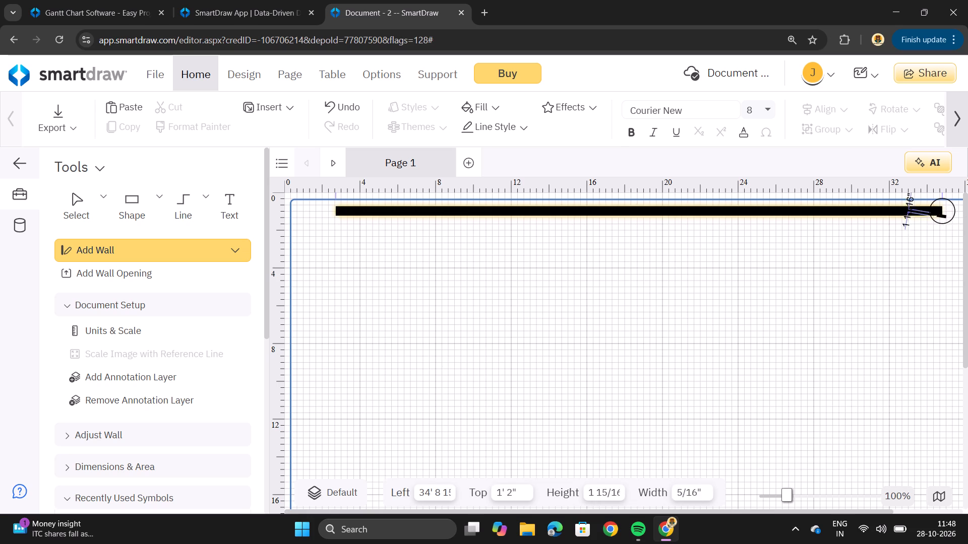
{"action": "left_click_drag", "start_coordinate": [940, 221], "coordinate": [947, 487]}
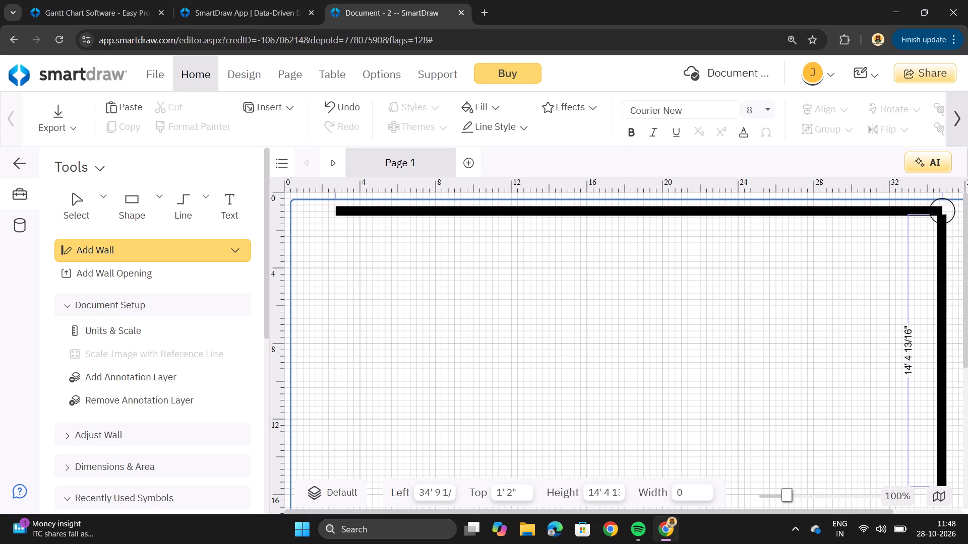
{"action": "left_click_drag", "start_coordinate": [947, 487], "coordinate": [947, 493]}
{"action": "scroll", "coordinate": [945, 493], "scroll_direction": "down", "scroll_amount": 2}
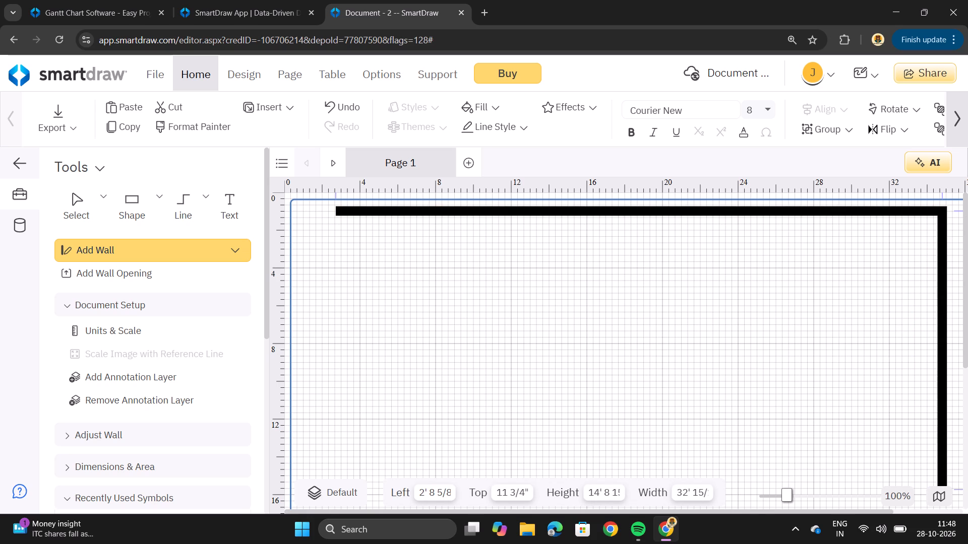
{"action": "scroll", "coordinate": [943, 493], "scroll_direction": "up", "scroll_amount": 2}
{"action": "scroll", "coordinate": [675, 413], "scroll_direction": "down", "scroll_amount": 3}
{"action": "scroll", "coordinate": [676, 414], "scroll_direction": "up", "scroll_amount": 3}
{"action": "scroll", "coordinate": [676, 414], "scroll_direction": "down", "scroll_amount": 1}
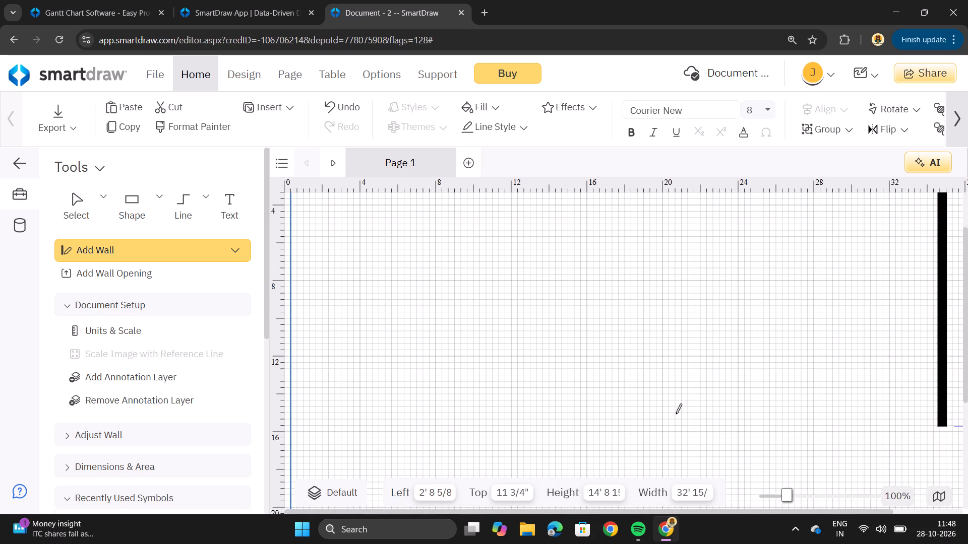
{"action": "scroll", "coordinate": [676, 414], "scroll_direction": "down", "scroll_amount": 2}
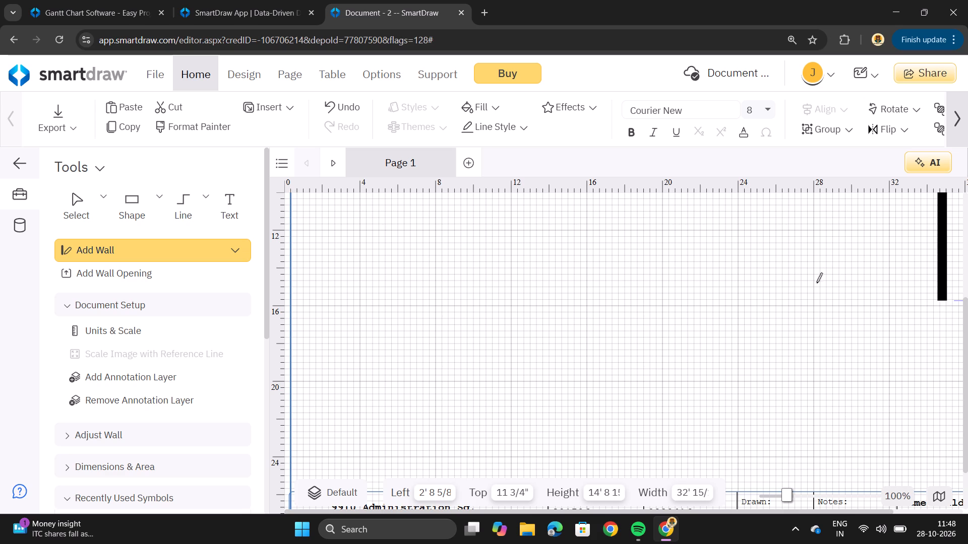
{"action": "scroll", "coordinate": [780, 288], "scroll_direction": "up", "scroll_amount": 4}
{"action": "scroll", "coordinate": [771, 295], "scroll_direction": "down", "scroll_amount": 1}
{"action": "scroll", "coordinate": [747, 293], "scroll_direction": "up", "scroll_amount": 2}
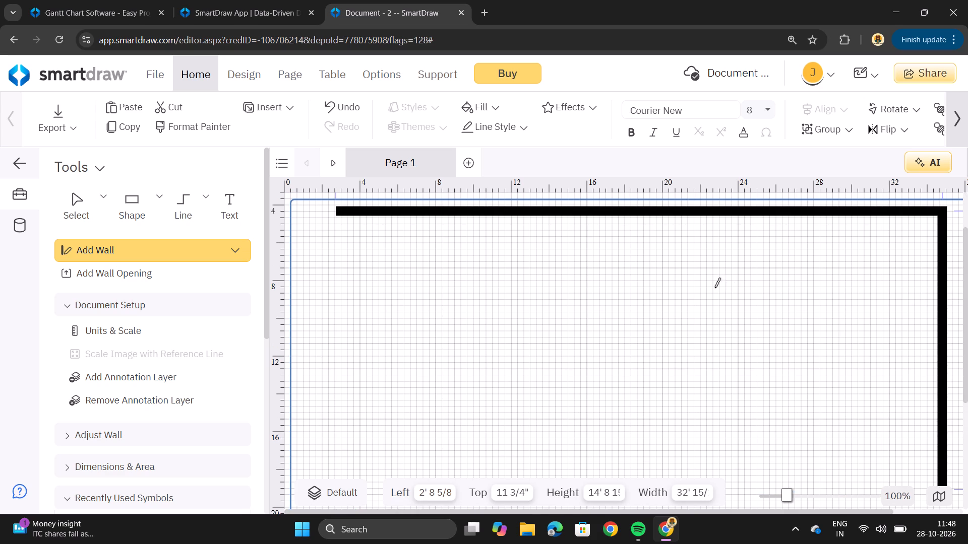
Add the left exterior wall, running straight down about 14' 8" from the top wall's left end, level with the right wall.
{"action": "left_click_drag", "start_coordinate": [335, 214], "coordinate": [322, 487]}
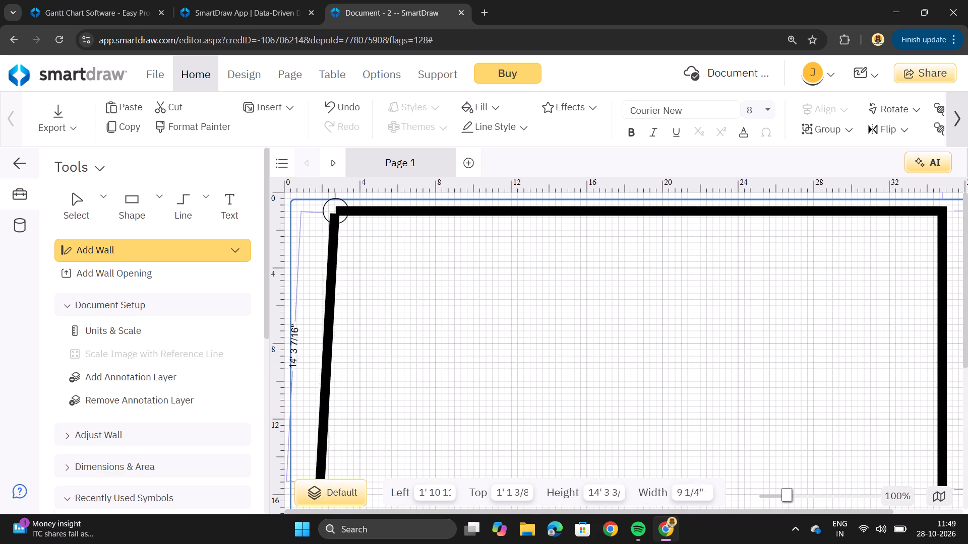
{"action": "left_click_drag", "start_coordinate": [322, 487], "coordinate": [345, 469]}
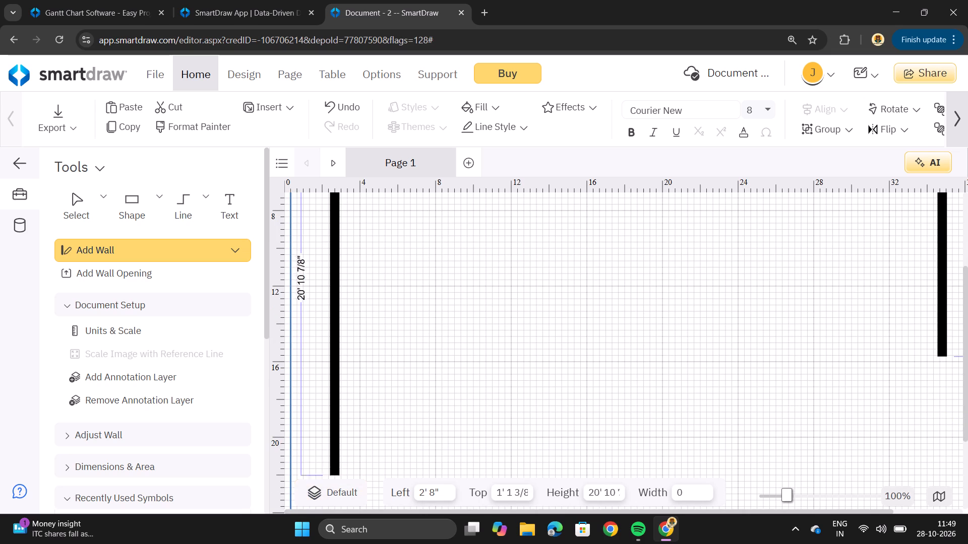
{"action": "left_click_drag", "start_coordinate": [345, 469], "coordinate": [343, 367]}
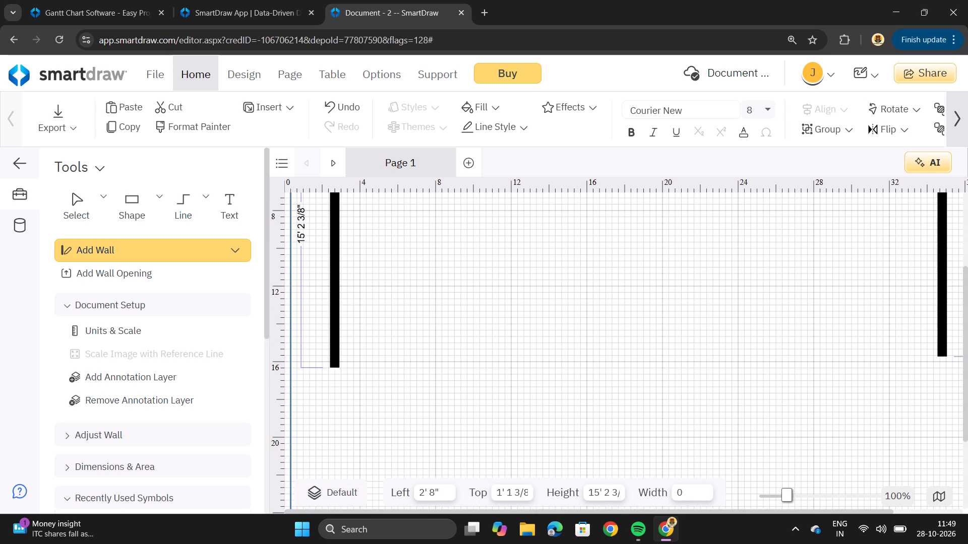
{"action": "left_click_drag", "start_coordinate": [343, 367], "coordinate": [340, 358]}
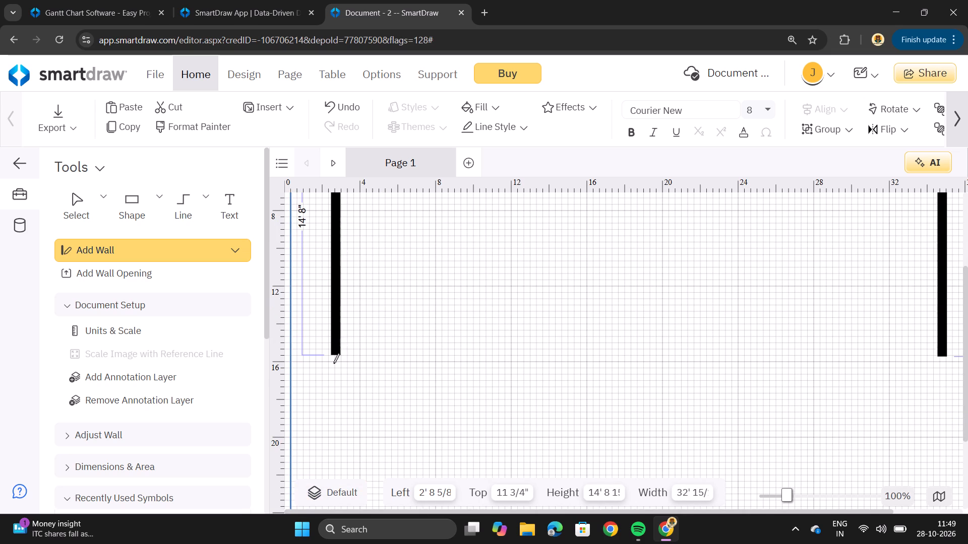
Close the building outline with a bottom exterior wall about 32' 4" long, joining the lower ends of the side walls.
{"action": "left_click_drag", "start_coordinate": [335, 357], "coordinate": [342, 357]}
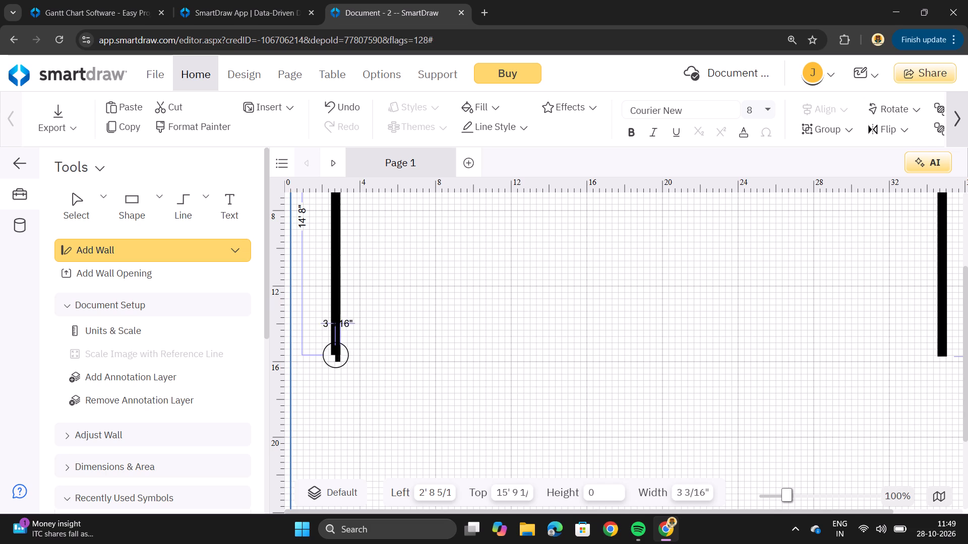
{"action": "left_click_drag", "start_coordinate": [342, 357], "coordinate": [874, 374]}
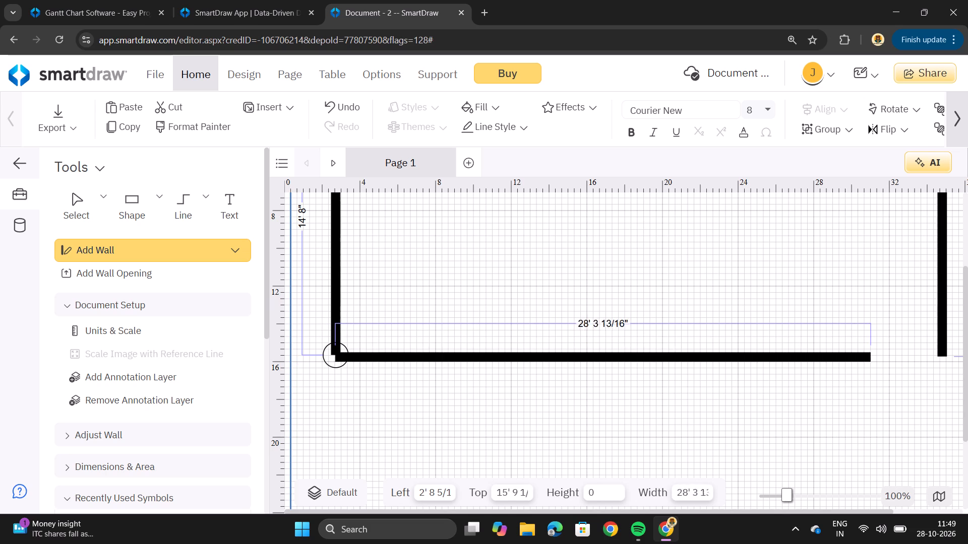
{"action": "left_click_drag", "start_coordinate": [874, 374], "coordinate": [949, 374]}
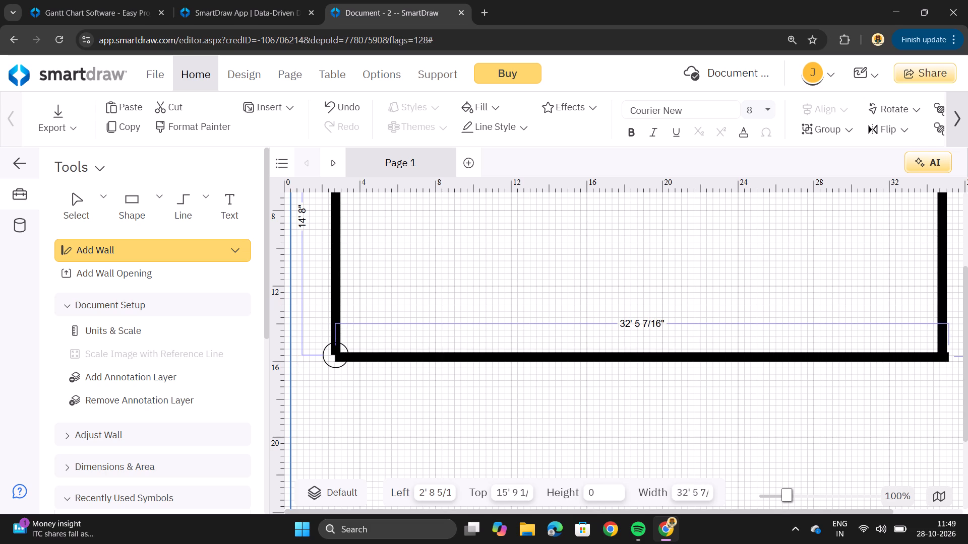
{"action": "left_click_drag", "start_coordinate": [949, 374], "coordinate": [945, 374]}
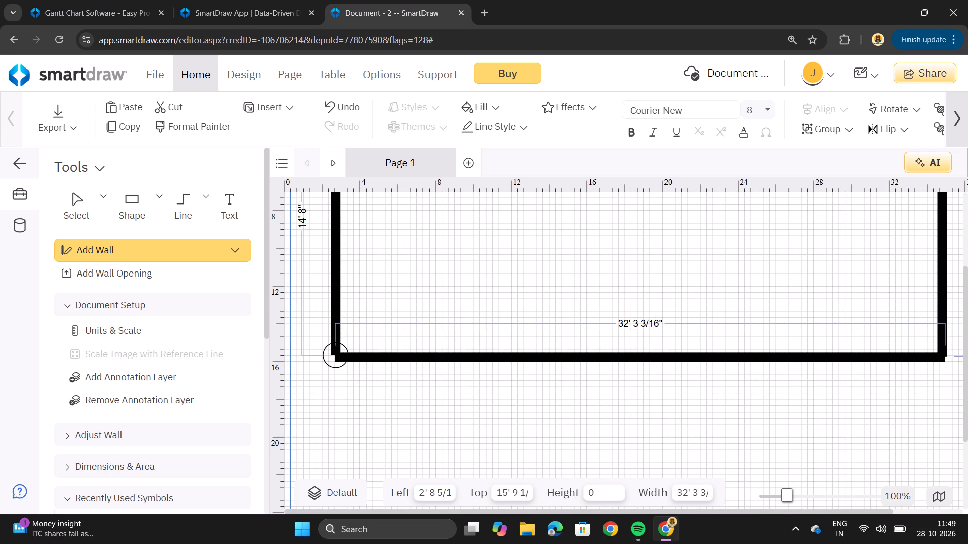
{"action": "left_click_drag", "start_coordinate": [945, 374], "coordinate": [946, 374]}
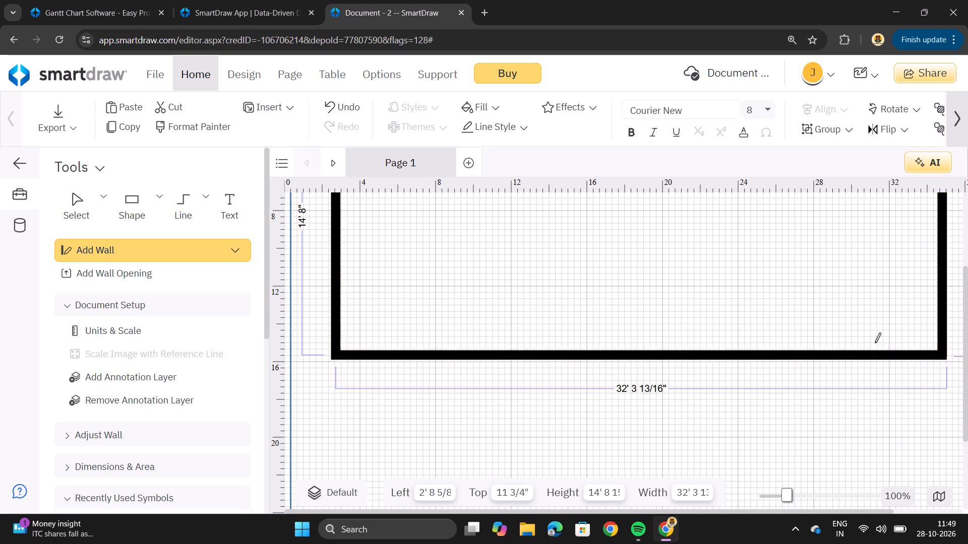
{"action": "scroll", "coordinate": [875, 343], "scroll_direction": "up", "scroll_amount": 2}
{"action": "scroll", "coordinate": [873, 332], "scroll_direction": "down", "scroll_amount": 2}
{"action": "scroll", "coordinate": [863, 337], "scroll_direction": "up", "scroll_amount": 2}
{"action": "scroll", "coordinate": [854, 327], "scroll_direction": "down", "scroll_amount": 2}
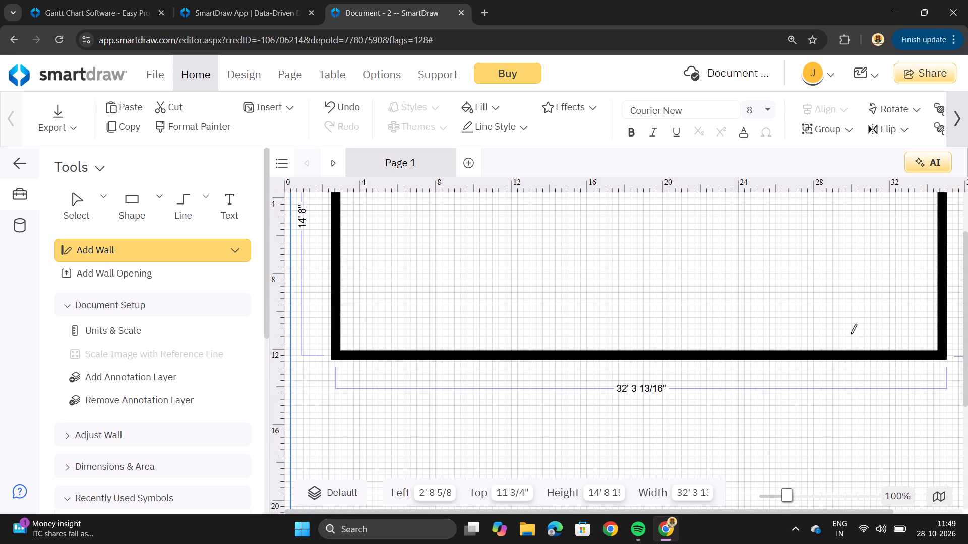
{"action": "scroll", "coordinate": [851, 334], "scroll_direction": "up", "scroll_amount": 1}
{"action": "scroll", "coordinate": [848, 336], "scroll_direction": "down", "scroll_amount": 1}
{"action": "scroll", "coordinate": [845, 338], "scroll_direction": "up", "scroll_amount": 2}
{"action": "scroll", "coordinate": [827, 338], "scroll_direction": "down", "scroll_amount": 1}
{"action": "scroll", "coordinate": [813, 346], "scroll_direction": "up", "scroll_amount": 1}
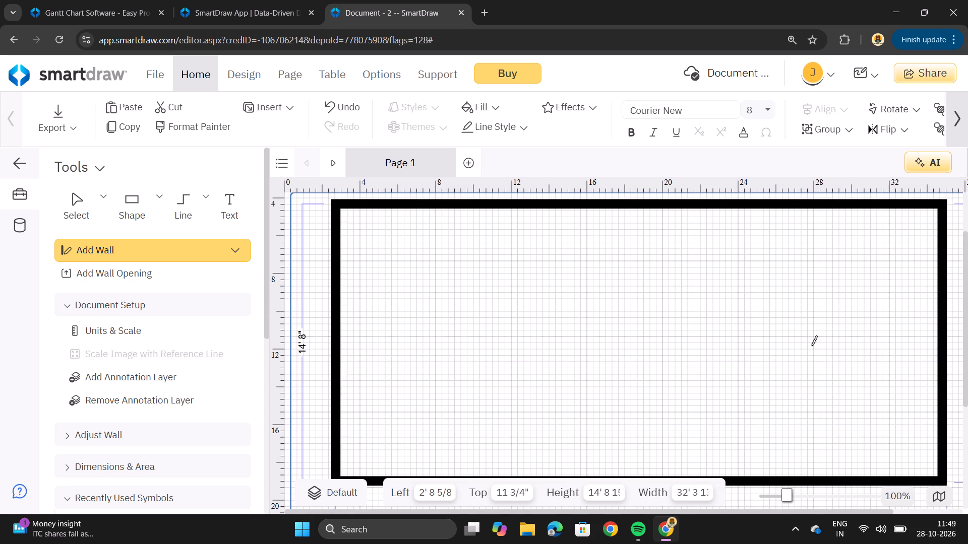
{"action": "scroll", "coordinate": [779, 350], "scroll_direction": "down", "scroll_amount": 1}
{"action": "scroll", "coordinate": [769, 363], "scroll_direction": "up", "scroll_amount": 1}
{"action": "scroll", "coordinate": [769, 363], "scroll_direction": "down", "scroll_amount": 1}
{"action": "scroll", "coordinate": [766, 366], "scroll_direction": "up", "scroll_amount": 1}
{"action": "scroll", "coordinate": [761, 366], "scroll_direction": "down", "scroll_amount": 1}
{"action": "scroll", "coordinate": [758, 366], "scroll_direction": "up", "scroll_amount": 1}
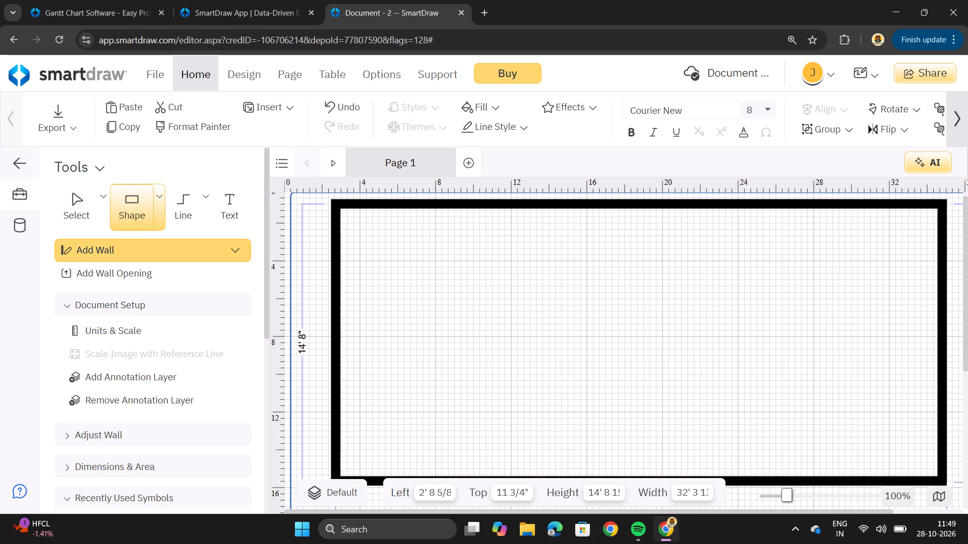
Draw a horizontal 4" interior wall about 8' 10" long, starting midway down the left exterior wall.
{"action": "left_click", "coordinate": [232, 246]}
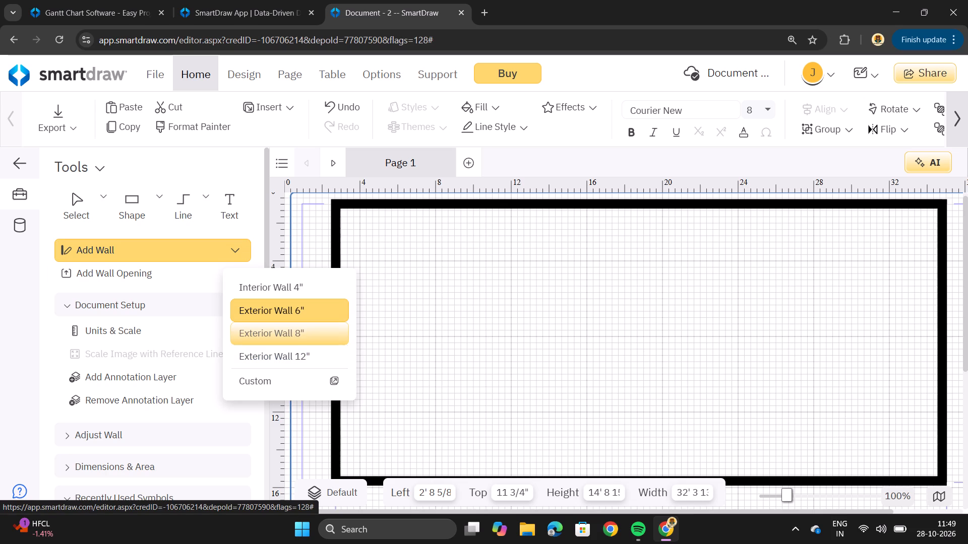
{"action": "left_click", "coordinate": [265, 285]}
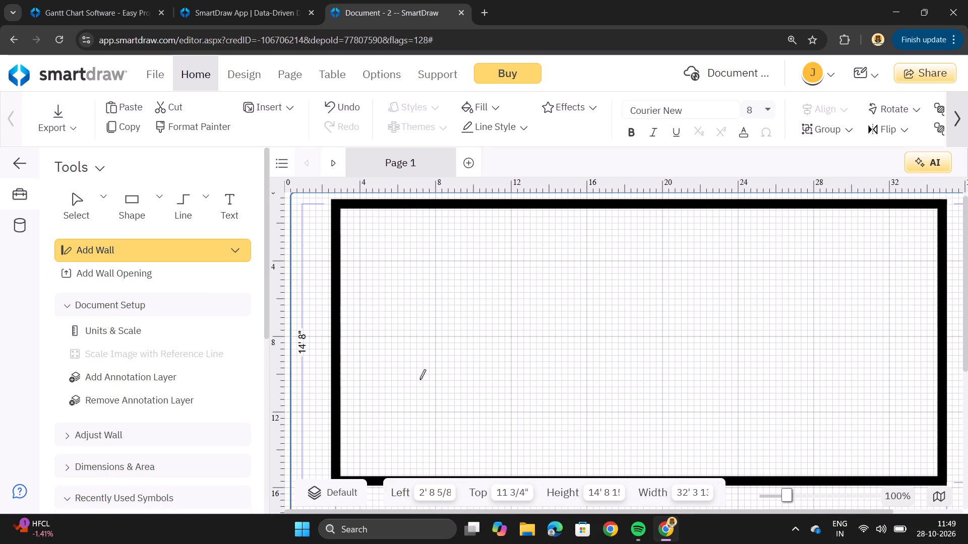
{"action": "scroll", "coordinate": [363, 299], "scroll_direction": "up", "scroll_amount": 1}
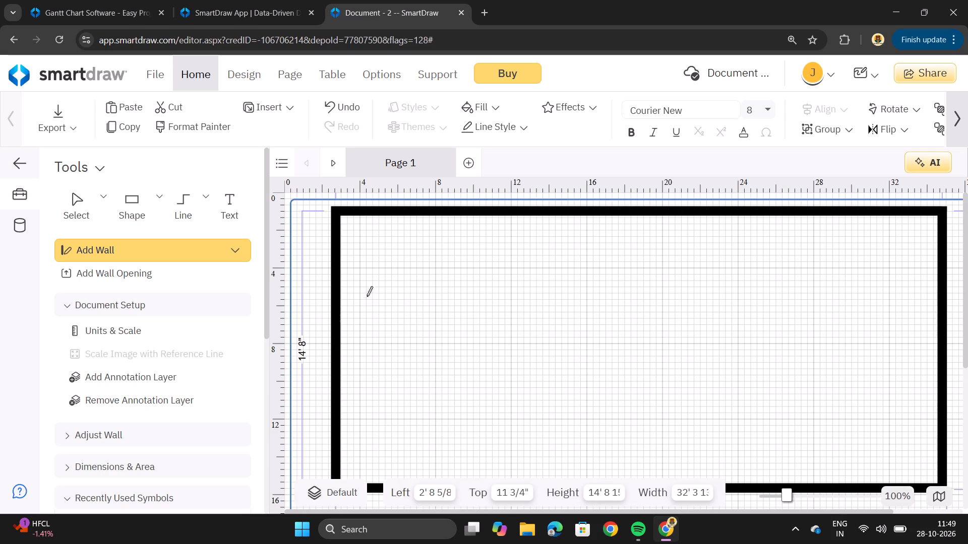
{"action": "scroll", "coordinate": [366, 300], "scroll_direction": "down", "scroll_amount": 1}
{"action": "scroll", "coordinate": [366, 300], "scroll_direction": "up", "scroll_amount": 1}
{"action": "scroll", "coordinate": [366, 300], "scroll_direction": "down", "scroll_amount": 1}
{"action": "scroll", "coordinate": [366, 300], "scroll_direction": "up", "scroll_amount": 1}
{"action": "scroll", "coordinate": [366, 301], "scroll_direction": "down", "scroll_amount": 1}
{"action": "scroll", "coordinate": [366, 301], "scroll_direction": "up", "scroll_amount": 1}
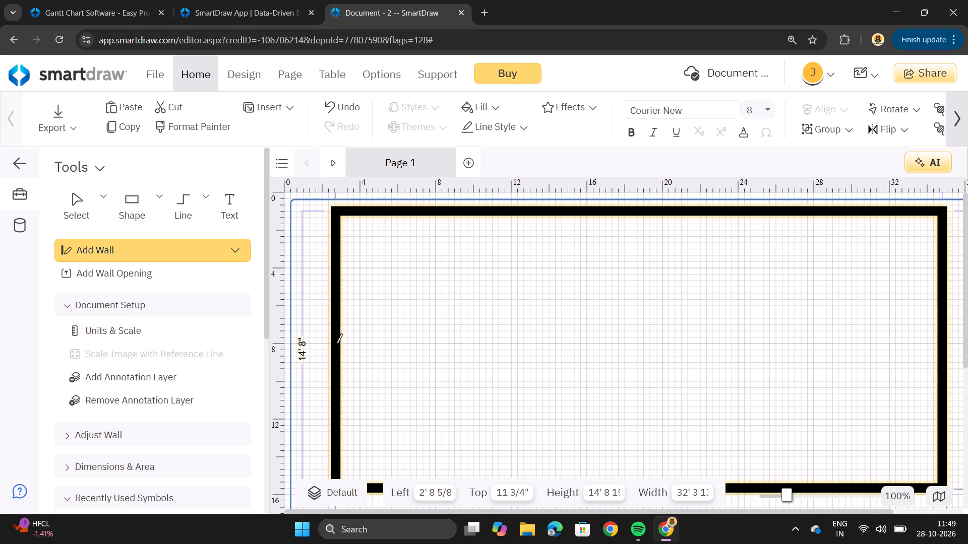
{"action": "left_click_drag", "start_coordinate": [336, 344], "coordinate": [503, 350]}
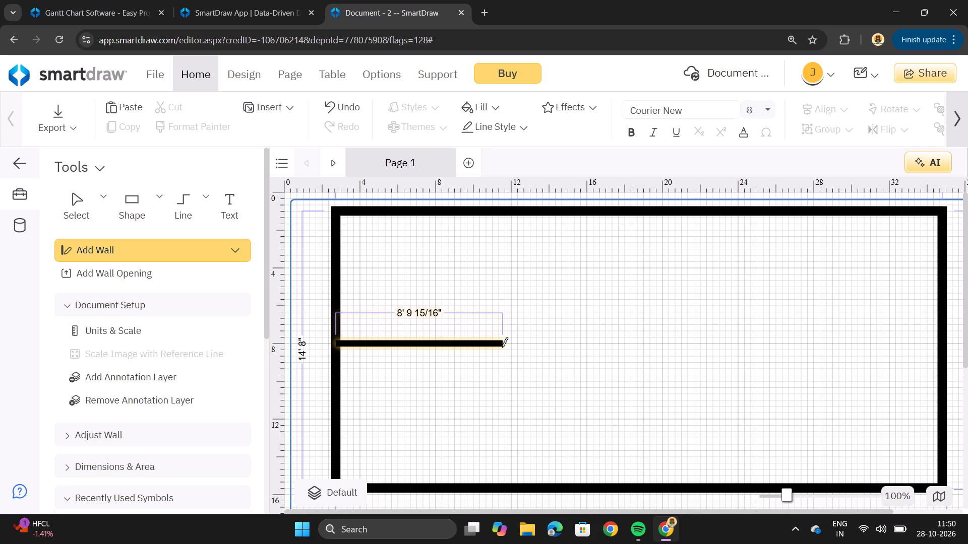
Add an interior wall about 7' 6" long from the horizontal partition's right end down to the bottom exterior wall.
{"action": "left_click_drag", "start_coordinate": [502, 347], "coordinate": [491, 444]}
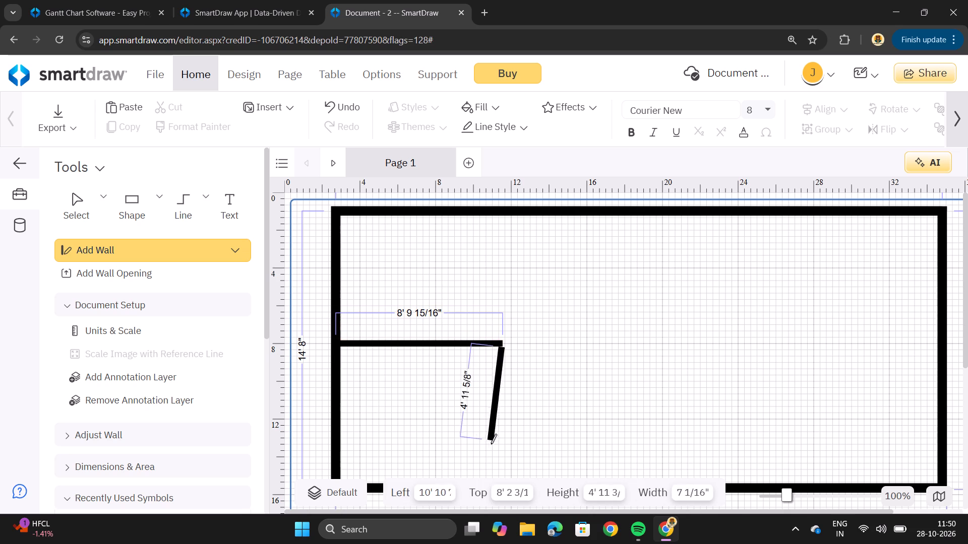
{"action": "left_click_drag", "start_coordinate": [491, 444], "coordinate": [503, 514]}
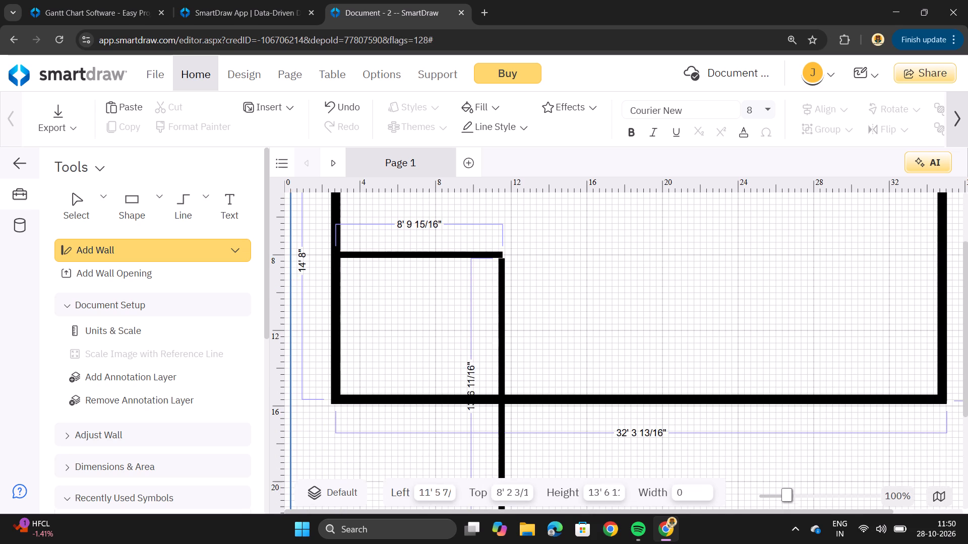
{"action": "left_click_drag", "start_coordinate": [503, 514], "coordinate": [504, 389]}
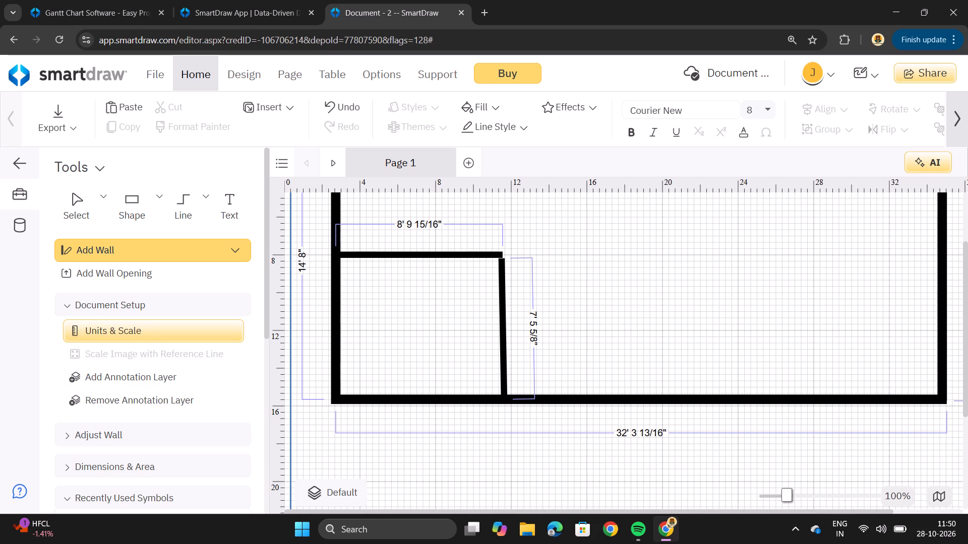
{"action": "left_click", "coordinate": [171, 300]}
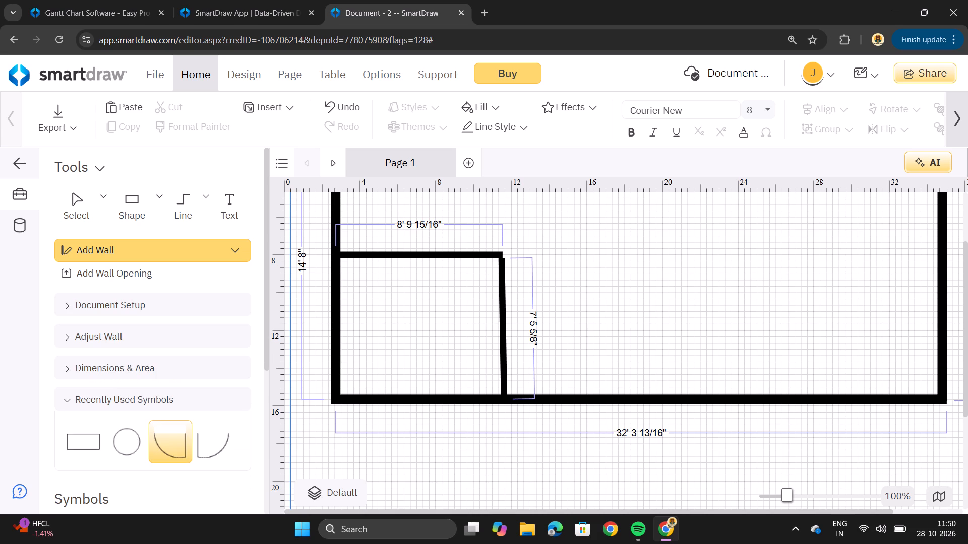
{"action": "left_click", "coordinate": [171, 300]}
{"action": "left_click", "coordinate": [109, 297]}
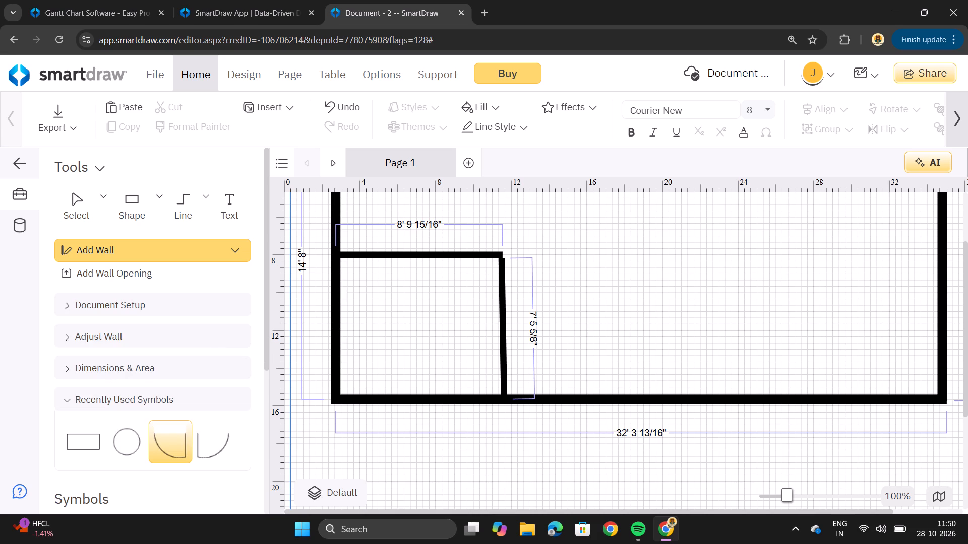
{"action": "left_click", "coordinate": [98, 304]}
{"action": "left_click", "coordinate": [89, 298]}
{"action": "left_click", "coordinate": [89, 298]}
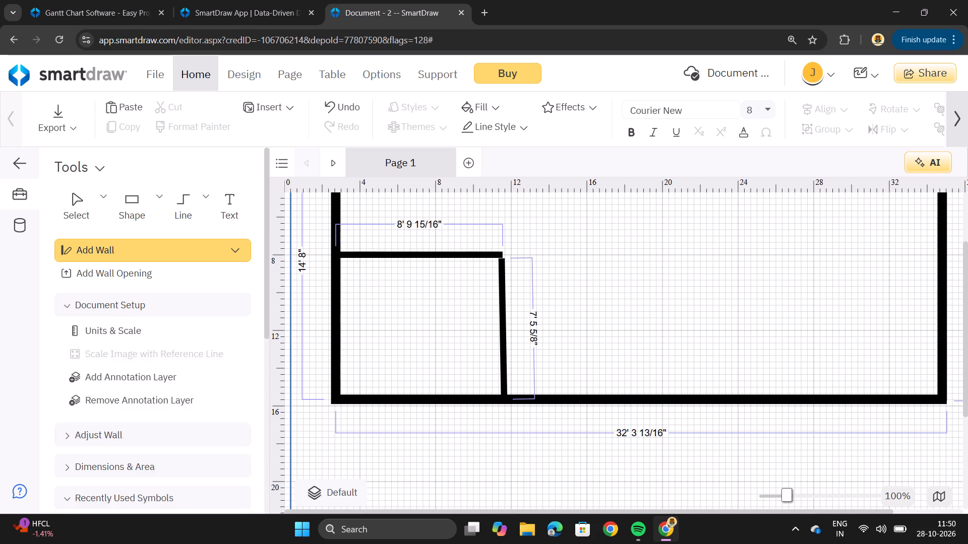
Set the drawing's architectural scale to 3/32" = 1'-0".
{"action": "left_click", "coordinate": [134, 329]}
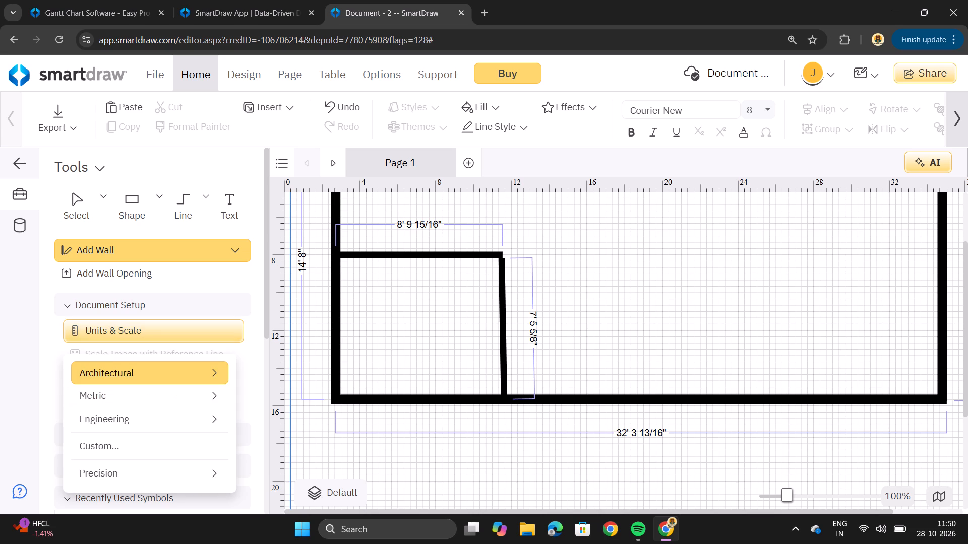
{"action": "left_click", "coordinate": [183, 370]}
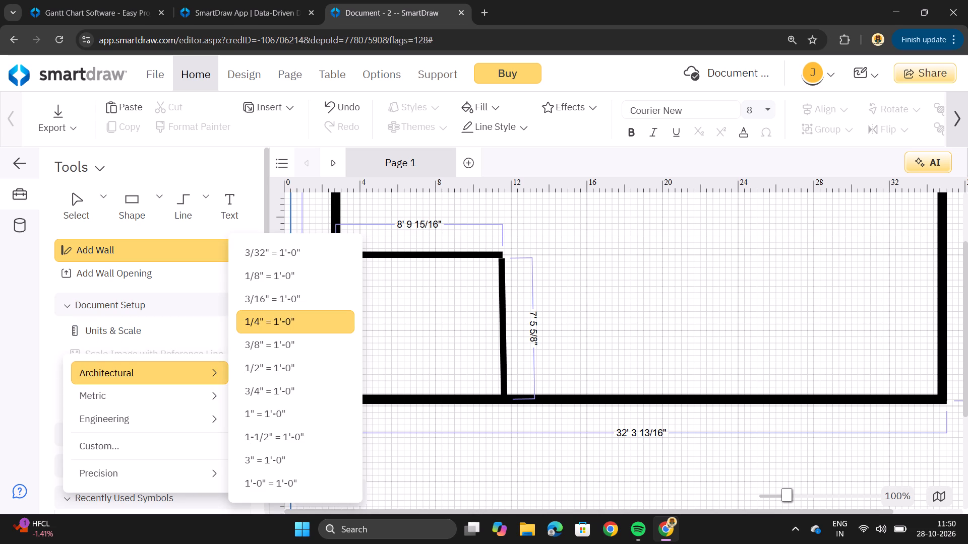
{"action": "left_click", "coordinate": [279, 255]}
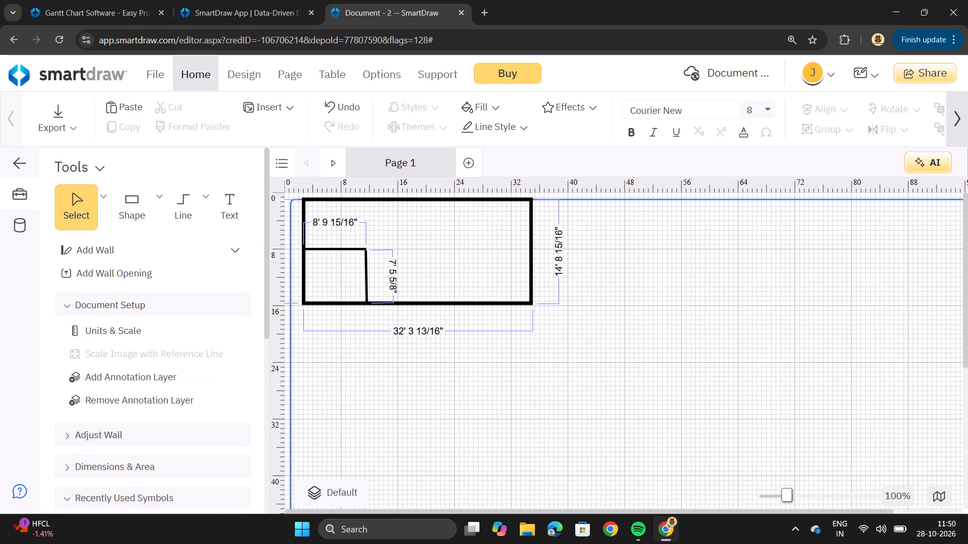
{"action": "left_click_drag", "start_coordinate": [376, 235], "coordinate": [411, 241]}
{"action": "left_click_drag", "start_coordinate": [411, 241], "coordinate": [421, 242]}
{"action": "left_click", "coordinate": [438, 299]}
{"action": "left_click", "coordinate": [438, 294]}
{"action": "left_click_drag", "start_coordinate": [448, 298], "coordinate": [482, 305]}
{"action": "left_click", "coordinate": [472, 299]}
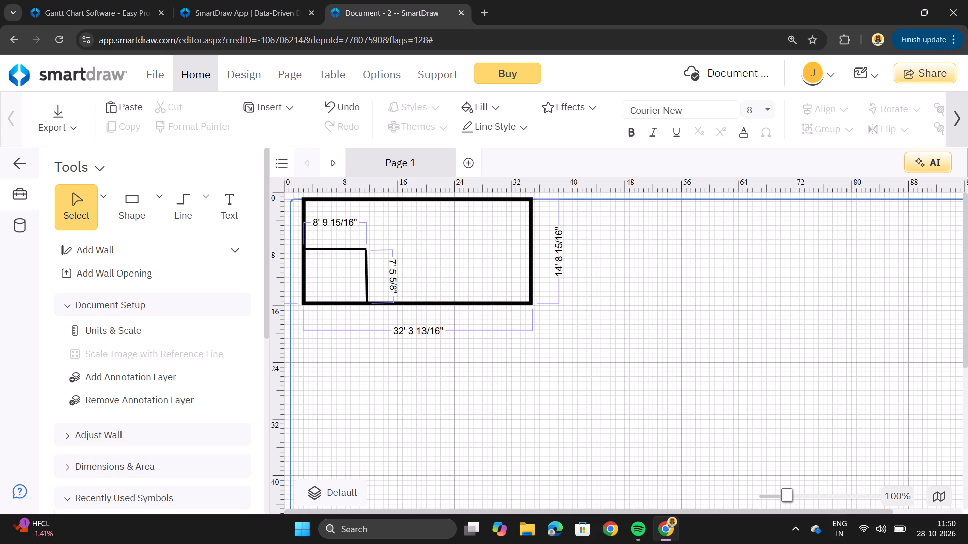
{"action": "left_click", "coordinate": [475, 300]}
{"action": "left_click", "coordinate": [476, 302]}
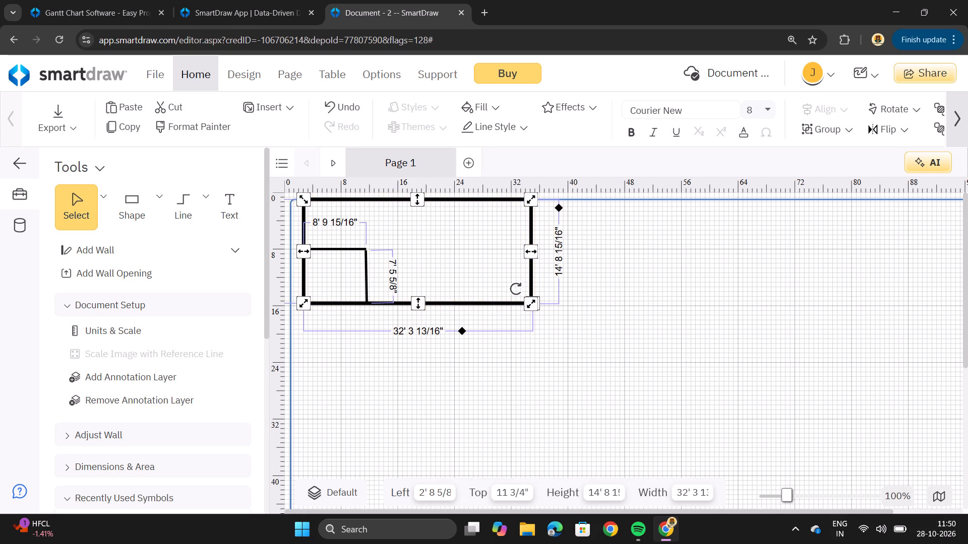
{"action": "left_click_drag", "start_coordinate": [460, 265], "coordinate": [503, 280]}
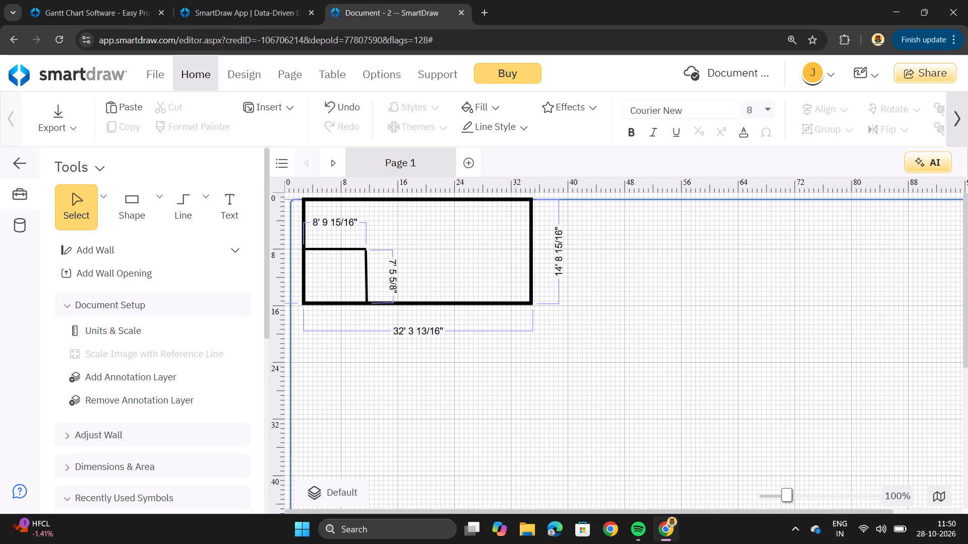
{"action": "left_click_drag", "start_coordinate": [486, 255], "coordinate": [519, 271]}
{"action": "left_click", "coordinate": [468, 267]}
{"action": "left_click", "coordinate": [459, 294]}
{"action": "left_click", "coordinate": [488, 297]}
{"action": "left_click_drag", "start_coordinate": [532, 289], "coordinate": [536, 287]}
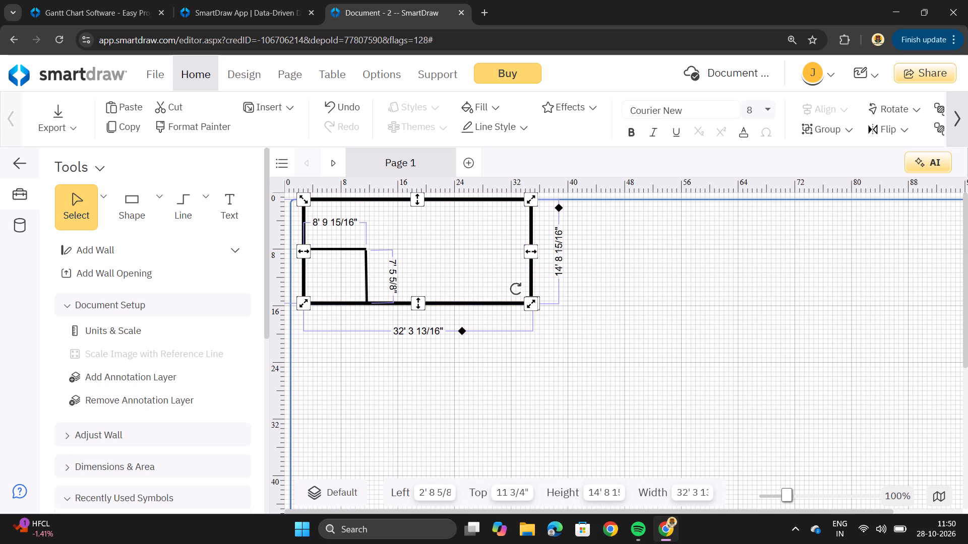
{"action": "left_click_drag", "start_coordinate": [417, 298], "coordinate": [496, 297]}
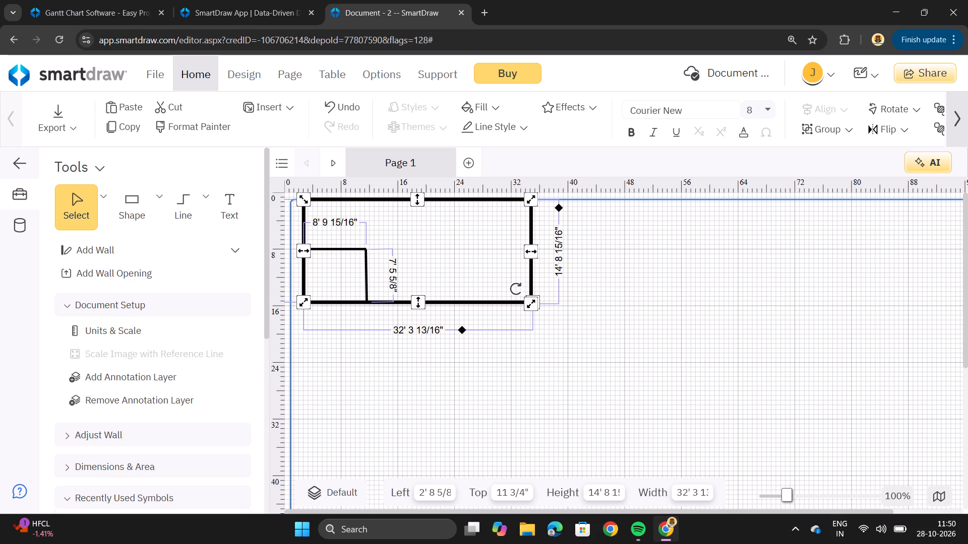
Move the whole floor plan away from the page corner, to about 25' 5" from the left and 11' 6" from the top.
{"action": "left_click", "coordinate": [314, 194]}
{"action": "left_click", "coordinate": [319, 195]}
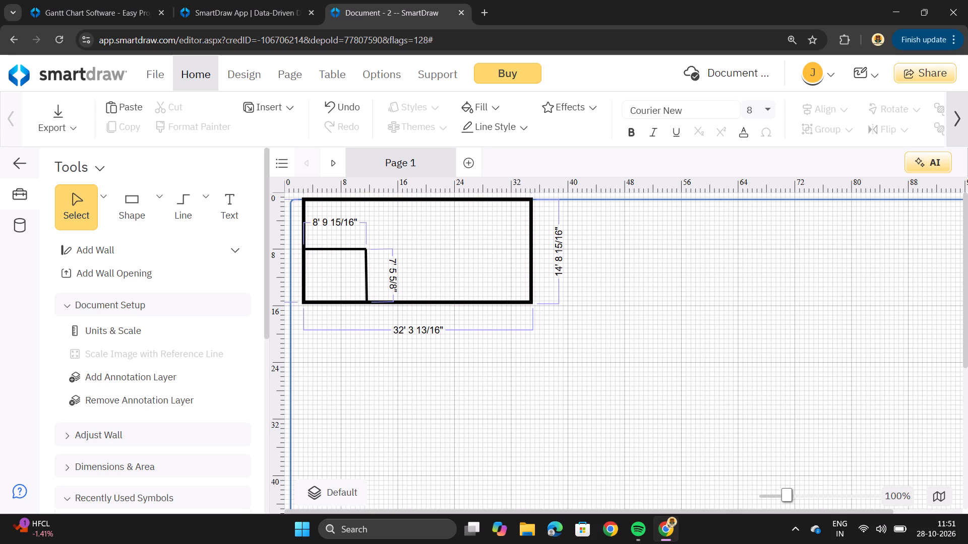
{"action": "left_click_drag", "start_coordinate": [323, 198], "coordinate": [433, 258]}
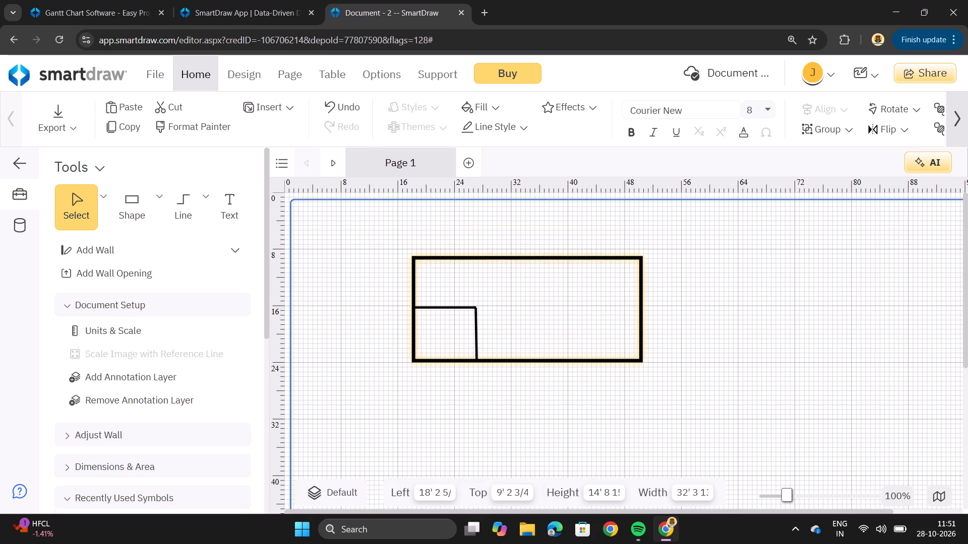
{"action": "left_click_drag", "start_coordinate": [433, 258], "coordinate": [474, 270]}
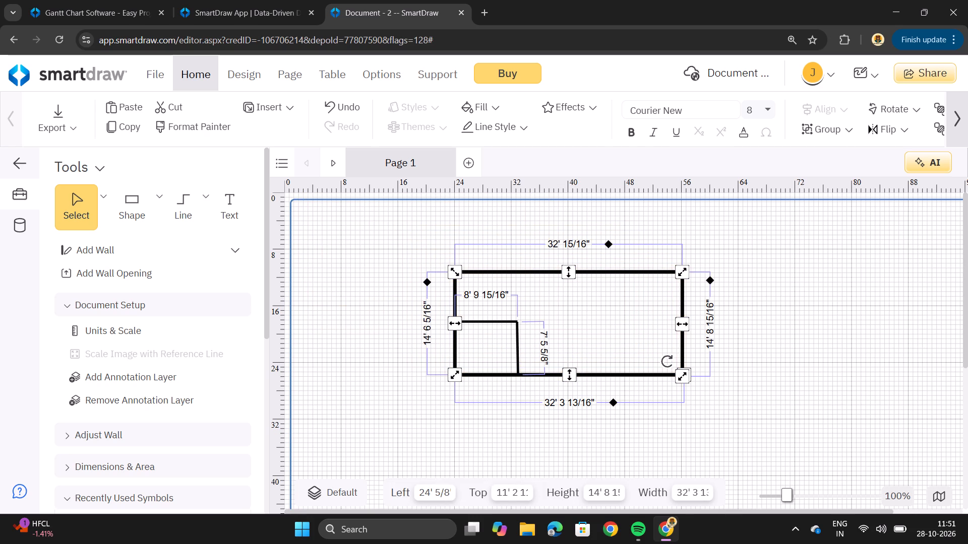
{"action": "left_click", "coordinate": [458, 266]}
{"action": "left_click_drag", "start_coordinate": [576, 269], "coordinate": [586, 271]}
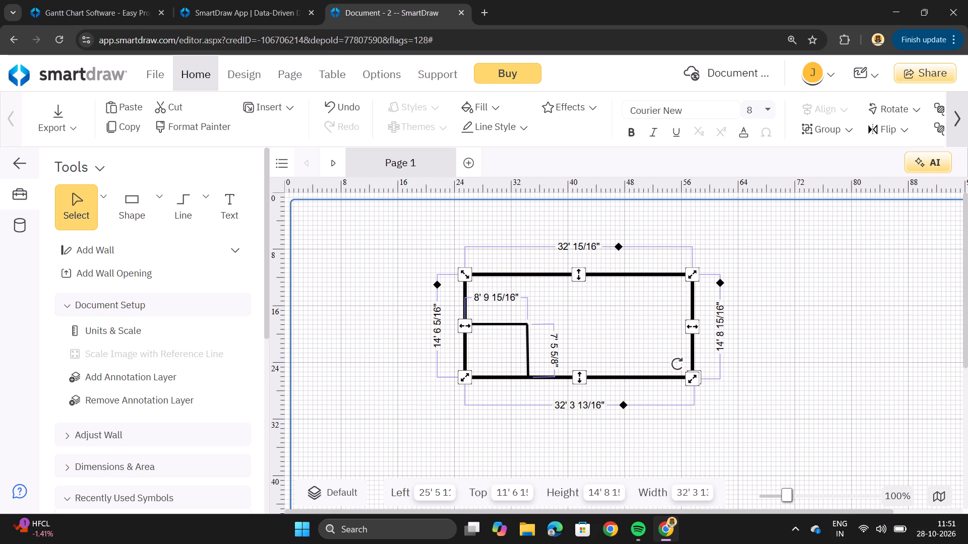
Stretch the outline's top wall upward and left wall outward, making it about 47' 10" wide and 21' 8" high.
{"action": "left_click_drag", "start_coordinate": [579, 277], "coordinate": [593, 221]}
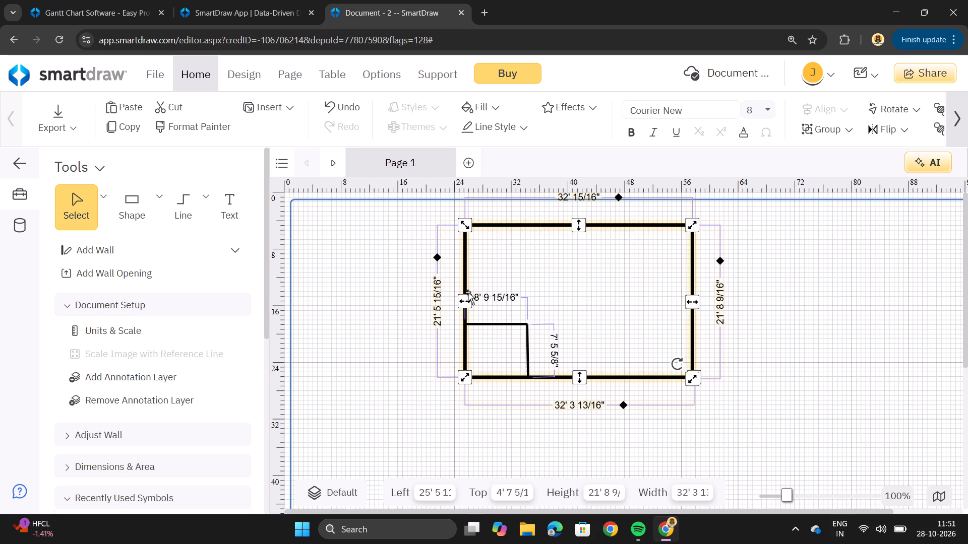
{"action": "left_click_drag", "start_coordinate": [466, 299], "coordinate": [389, 292]}
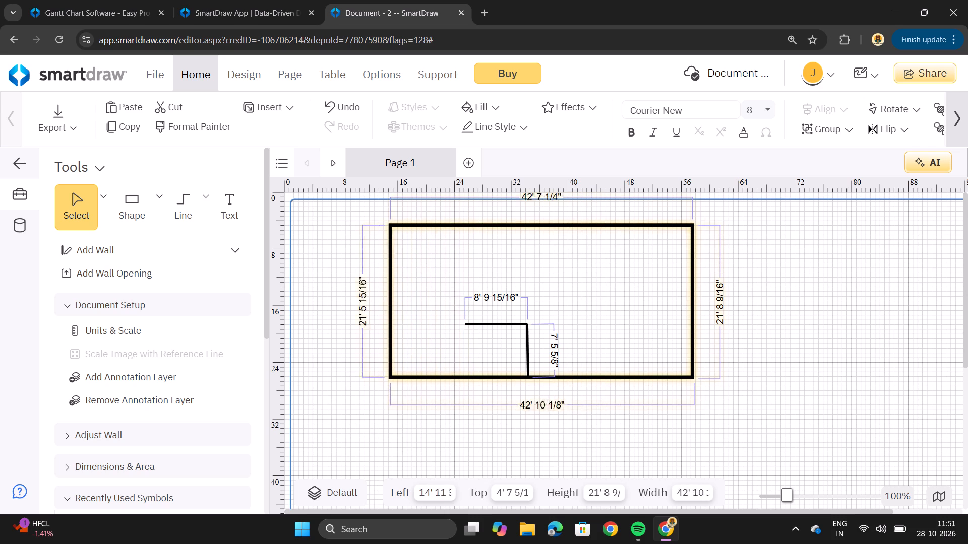
{"action": "left_click_drag", "start_coordinate": [389, 292], "coordinate": [355, 295]}
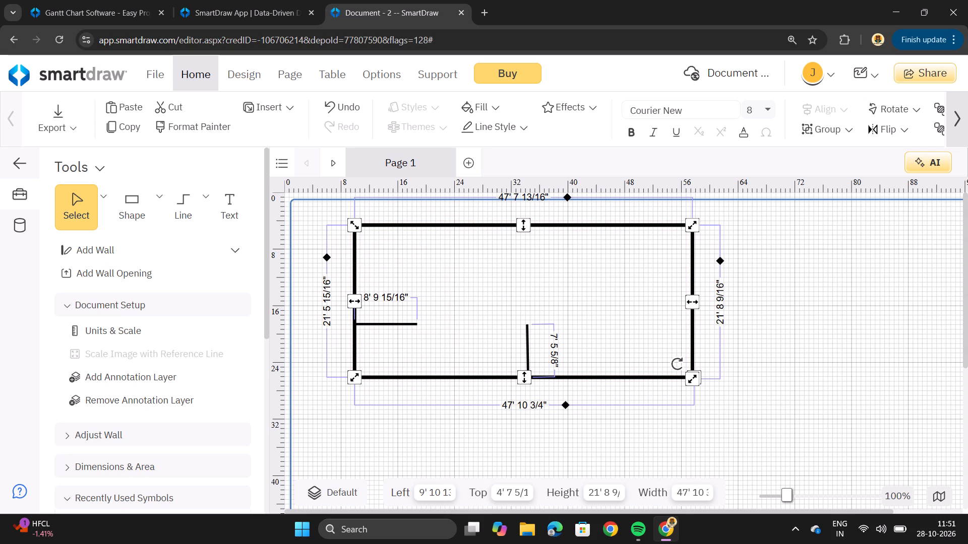
Realign the right exterior wall with the bottom wall's end and join the two walls at their shared corner.
{"action": "left_click_drag", "start_coordinate": [696, 299], "coordinate": [826, 308]}
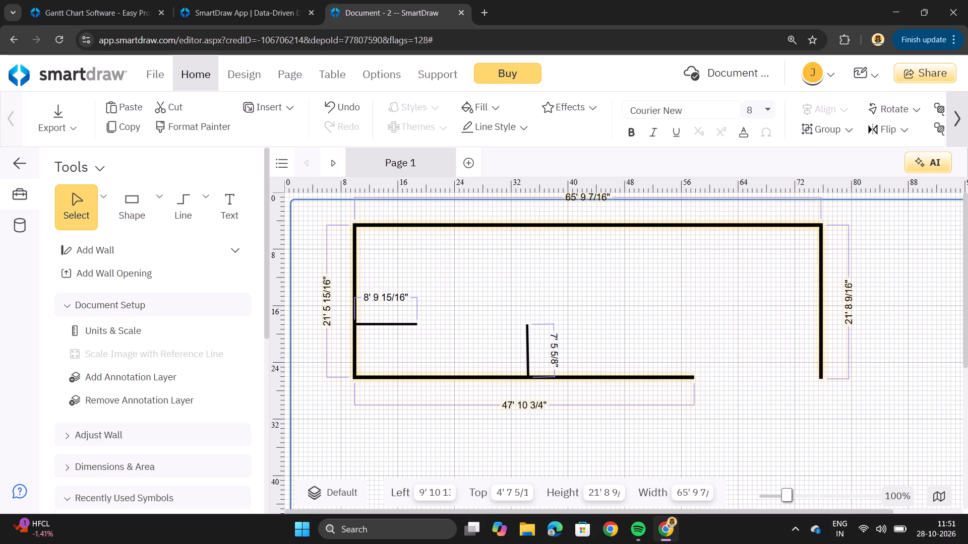
{"action": "left_click_drag", "start_coordinate": [826, 308], "coordinate": [693, 321]}
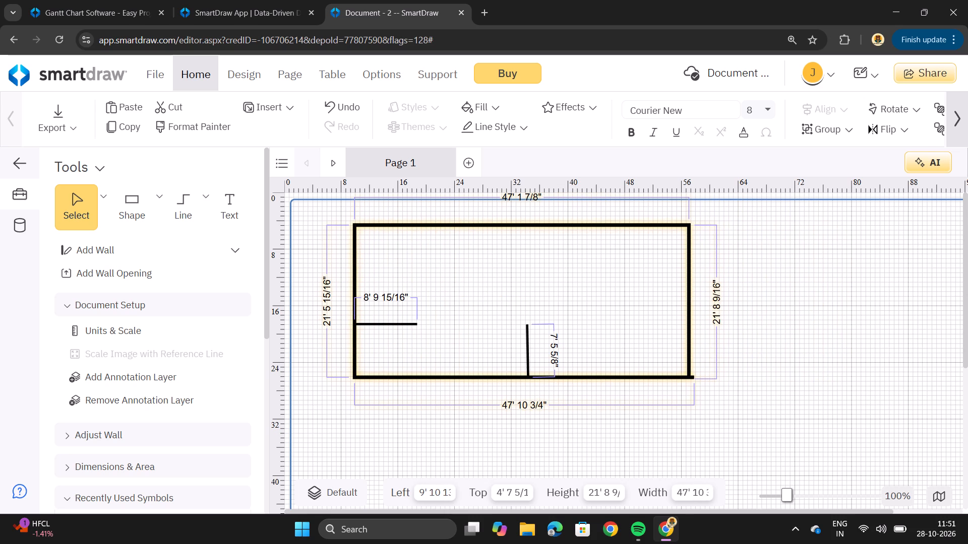
{"action": "left_click_drag", "start_coordinate": [693, 321], "coordinate": [697, 321]}
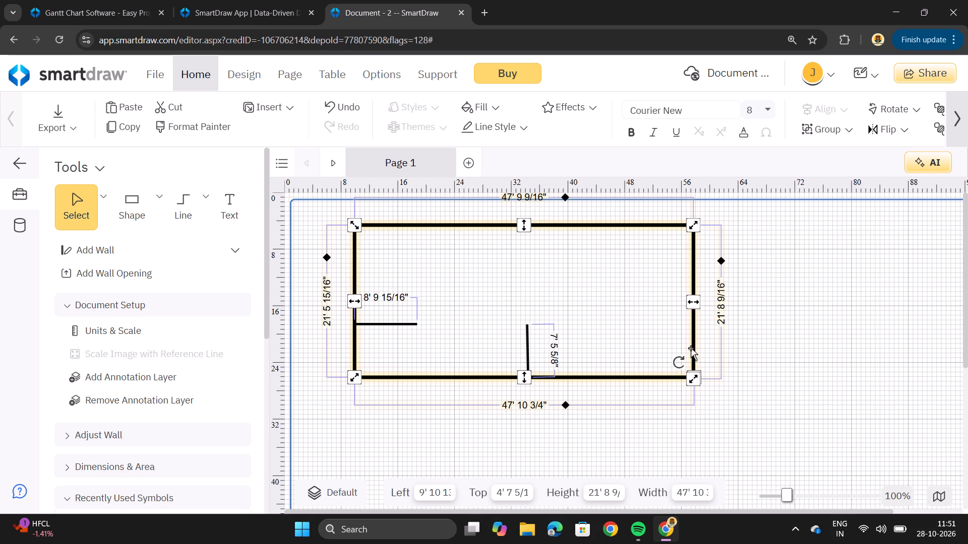
{"action": "left_click", "coordinate": [695, 377]}
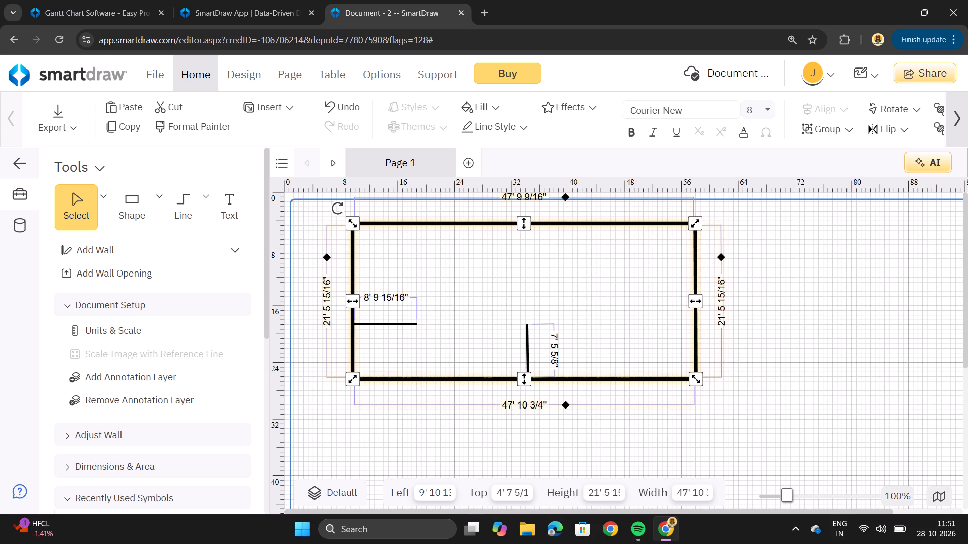
Square the outline's upper right corner, making the top exterior wall about 47' 10 3/4" long.
{"action": "left_click_drag", "start_coordinate": [622, 290], "coordinate": [681, 311]}
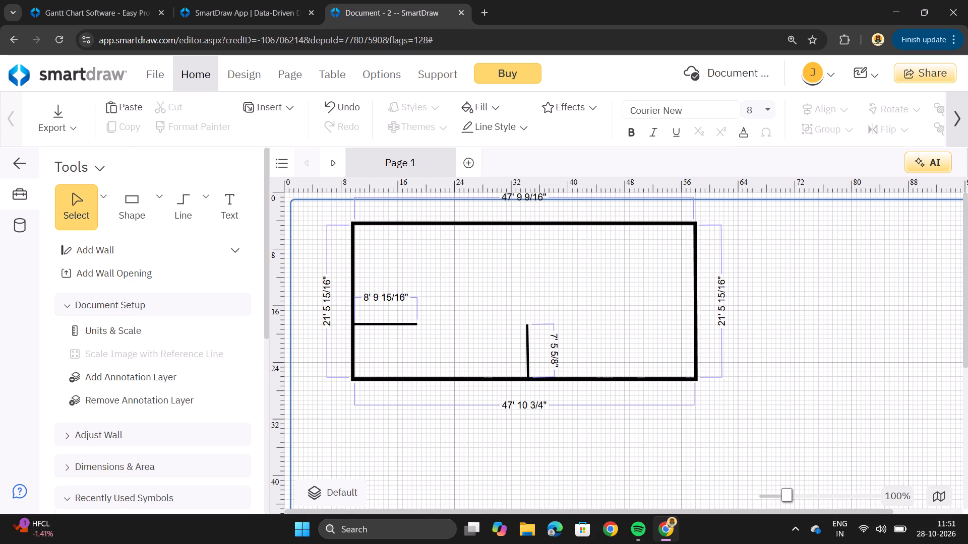
{"action": "left_click_drag", "start_coordinate": [700, 304], "coordinate": [694, 304]}
{"action": "left_click", "coordinate": [692, 298]}
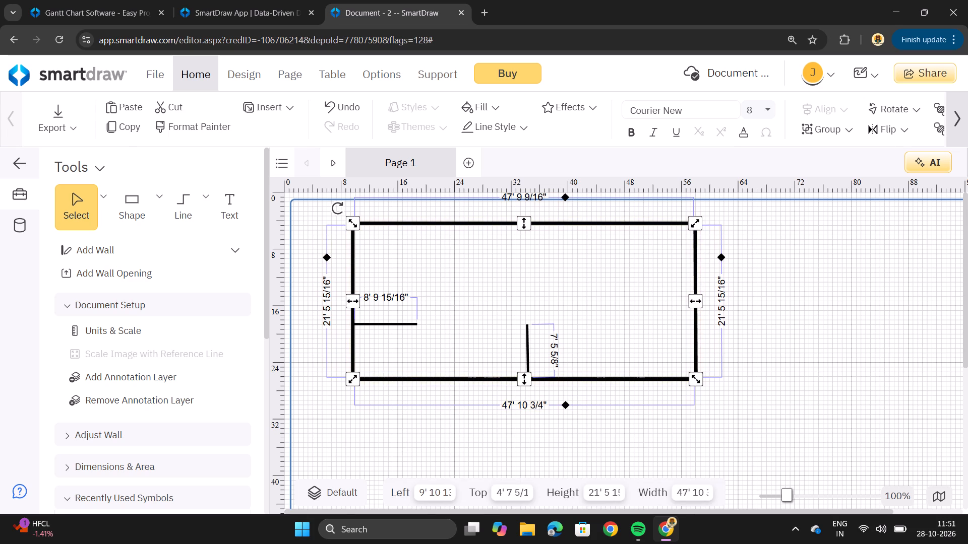
{"action": "left_click_drag", "start_coordinate": [697, 226], "coordinate": [752, 238]}
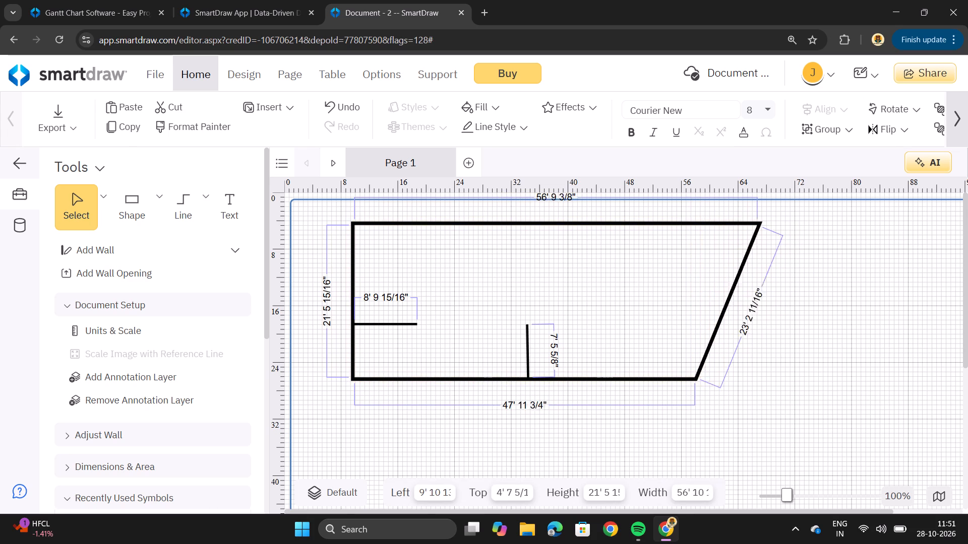
{"action": "left_click_drag", "start_coordinate": [752, 238], "coordinate": [694, 240]}
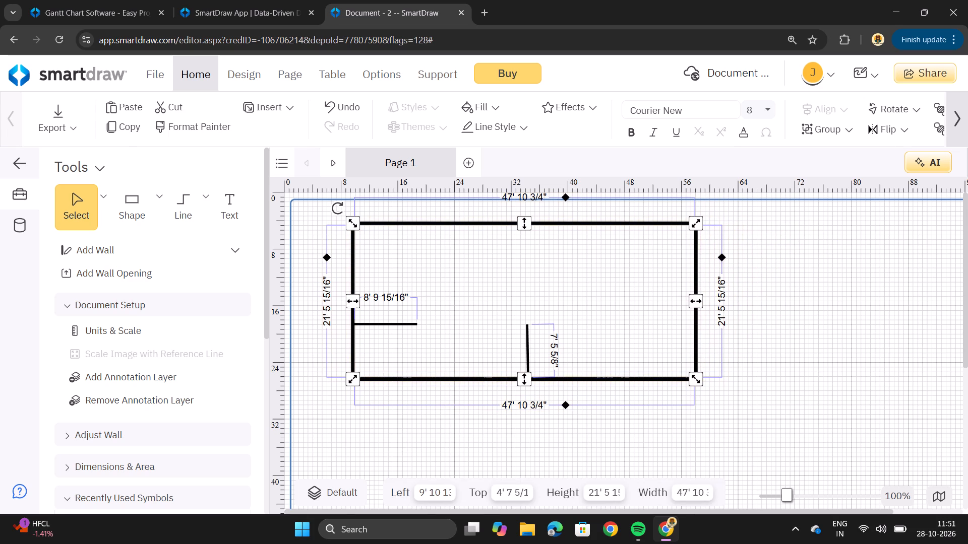
Extend the outline's right wall outward and bottom wall downward, making it about 65' 5 1/2" wide and 29' 6 3/8" high.
{"action": "left_click_drag", "start_coordinate": [698, 299], "coordinate": [788, 301]}
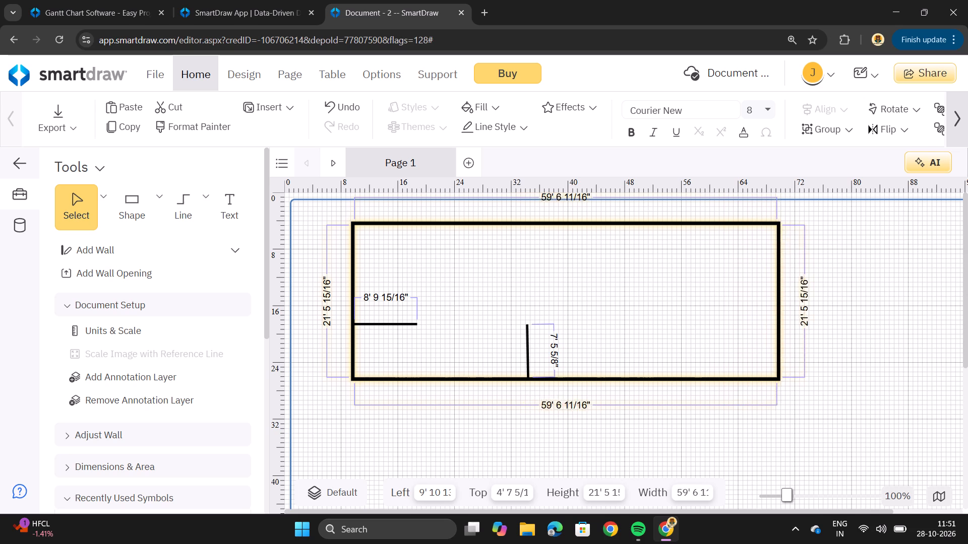
{"action": "left_click_drag", "start_coordinate": [788, 301], "coordinate": [823, 308]}
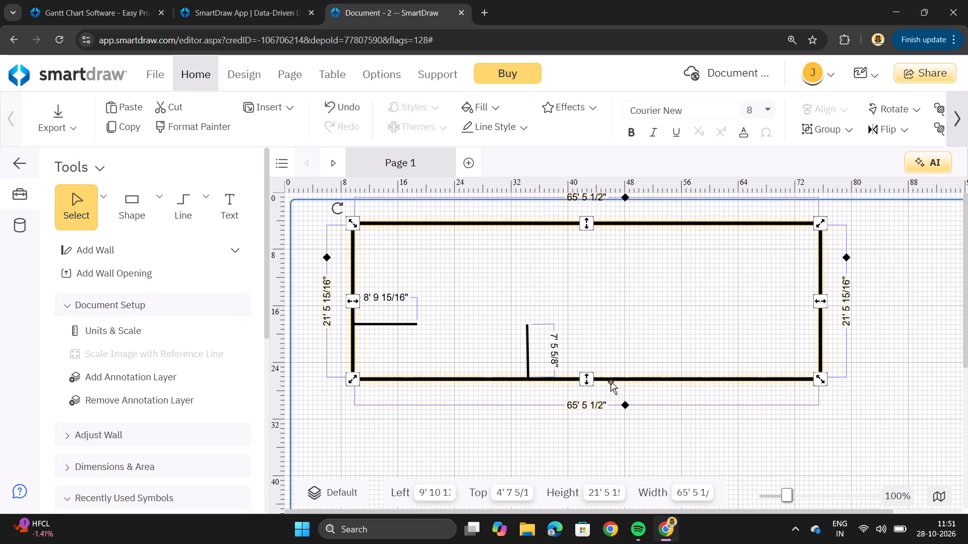
{"action": "left_click_drag", "start_coordinate": [586, 377], "coordinate": [618, 435]}
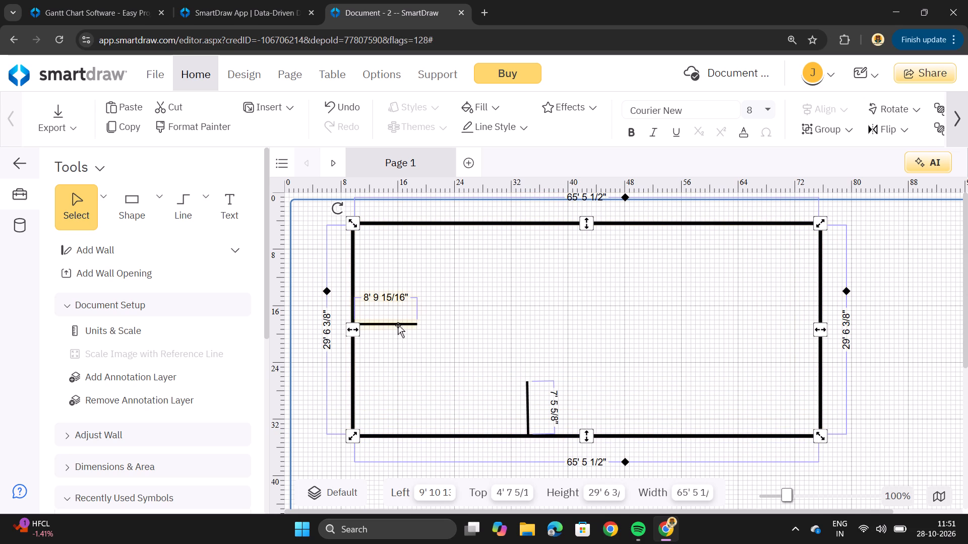
Cut the horizontal interior wall attached to the left exterior wall.
{"action": "left_click", "coordinate": [398, 325]}
{"action": "right_click", "coordinate": [398, 325]}
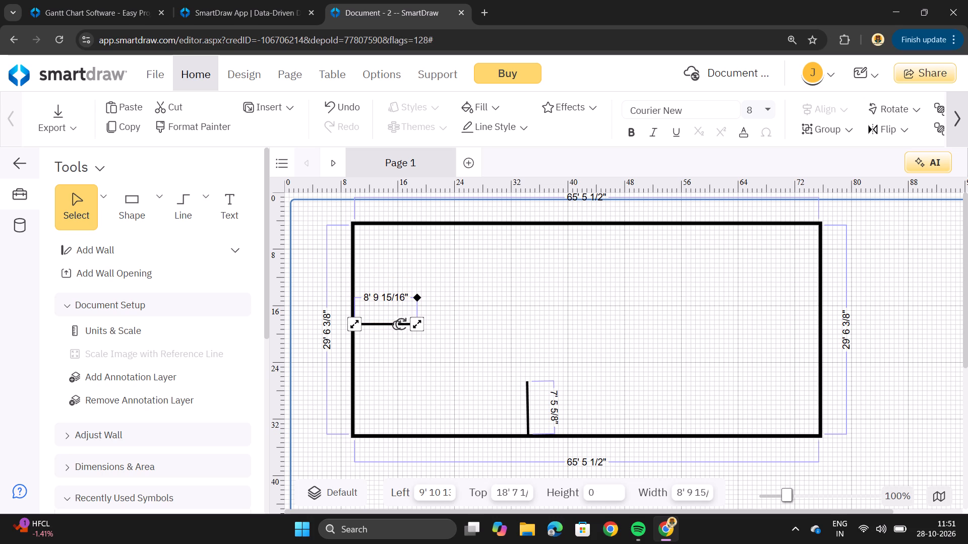
{"action": "right_click", "coordinate": [397, 325]}
{"action": "right_click", "coordinate": [384, 326]}
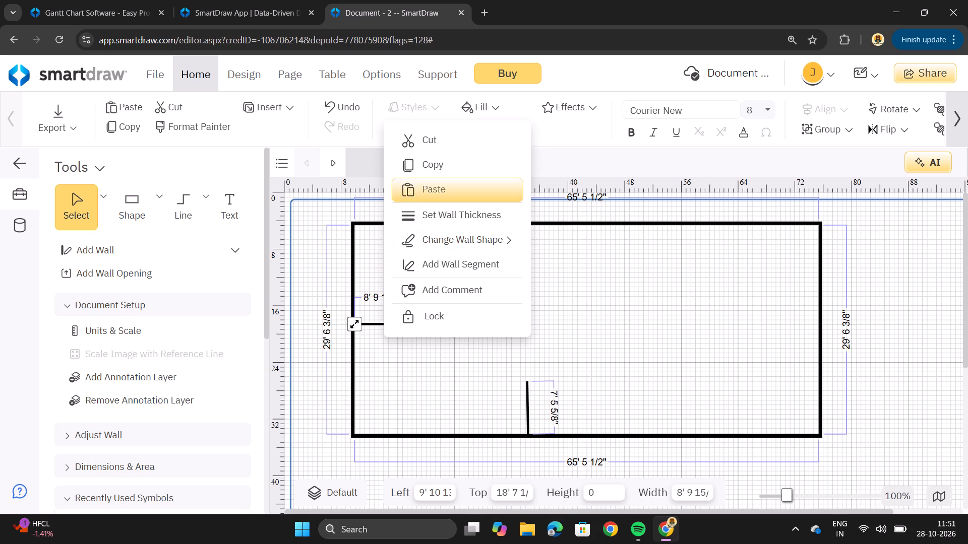
{"action": "left_click", "coordinate": [448, 145]}
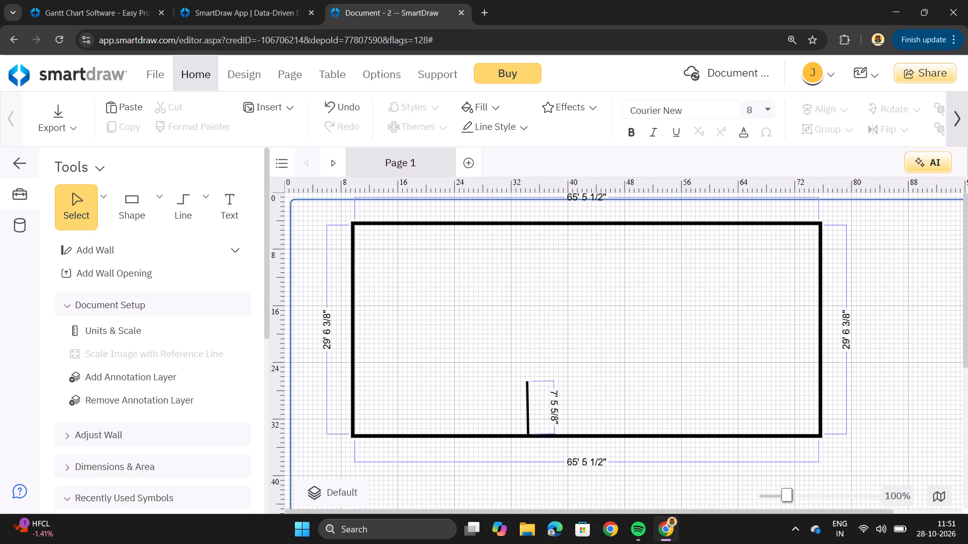
Cut the remaining vertical interior wall standing on the bottom exterior wall.
{"action": "right_click", "coordinate": [527, 395]}
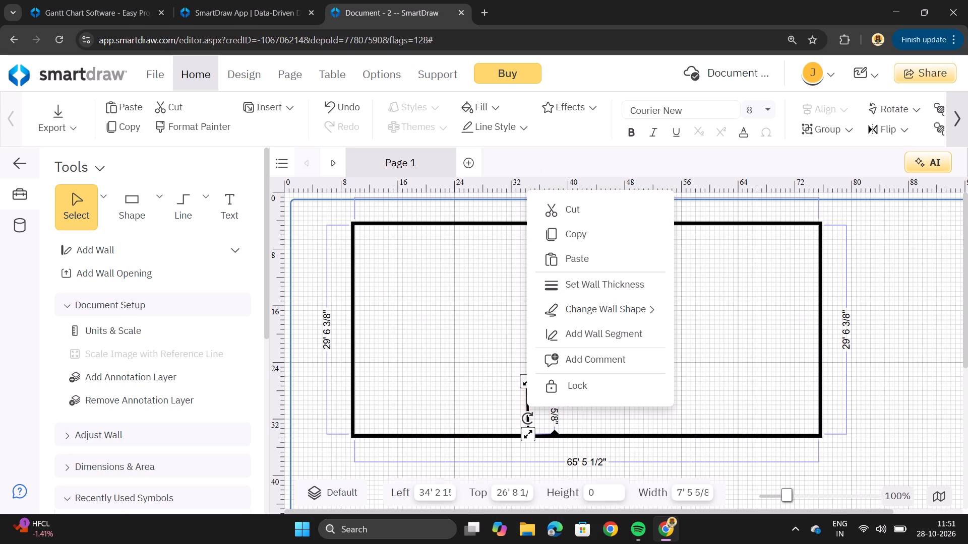
{"action": "left_click", "coordinate": [589, 209]}
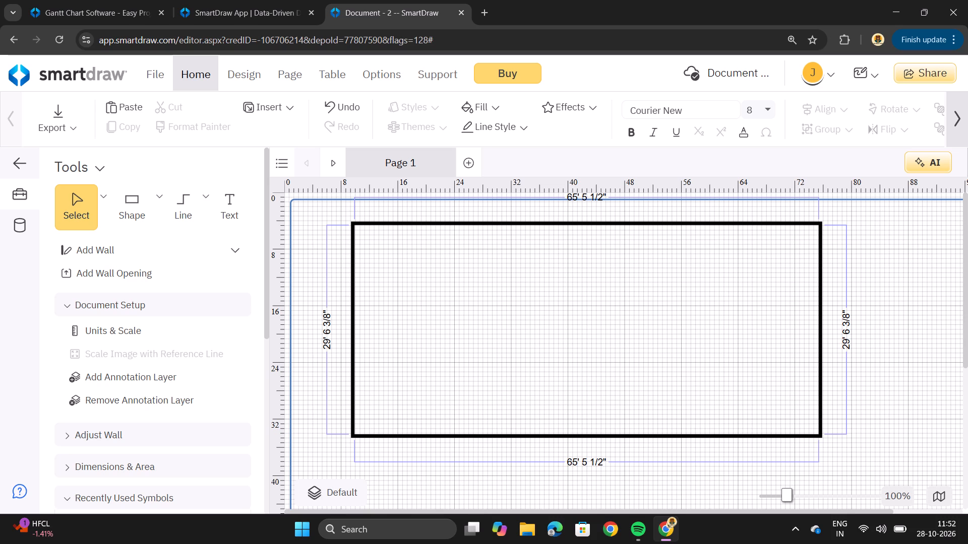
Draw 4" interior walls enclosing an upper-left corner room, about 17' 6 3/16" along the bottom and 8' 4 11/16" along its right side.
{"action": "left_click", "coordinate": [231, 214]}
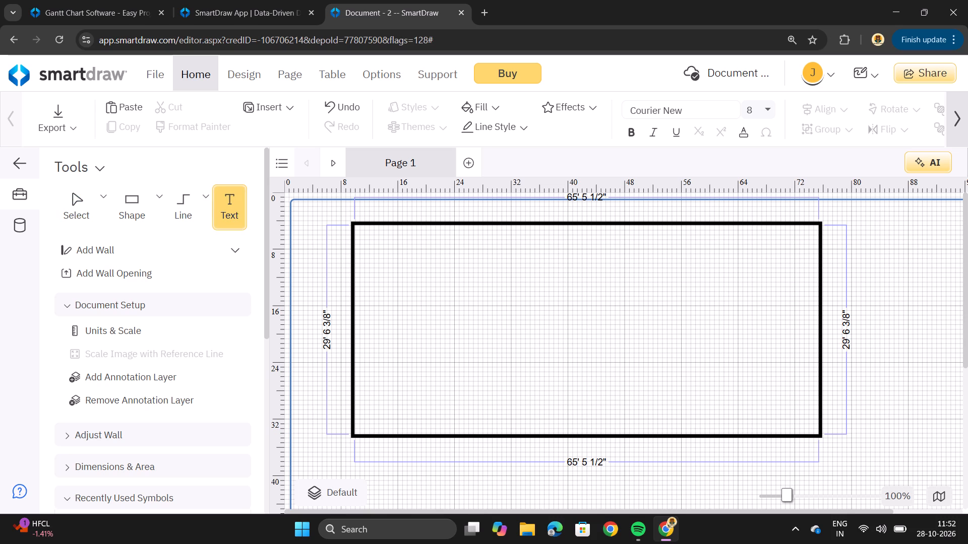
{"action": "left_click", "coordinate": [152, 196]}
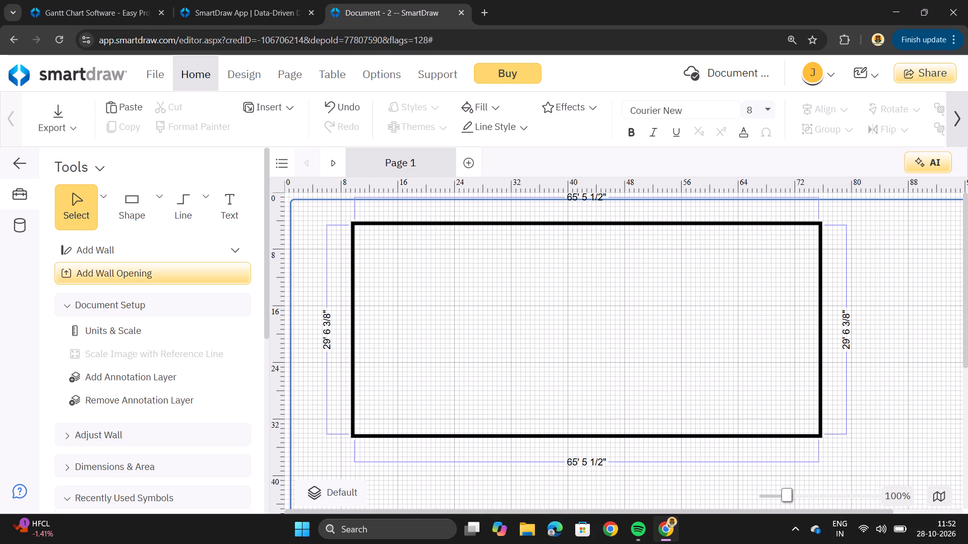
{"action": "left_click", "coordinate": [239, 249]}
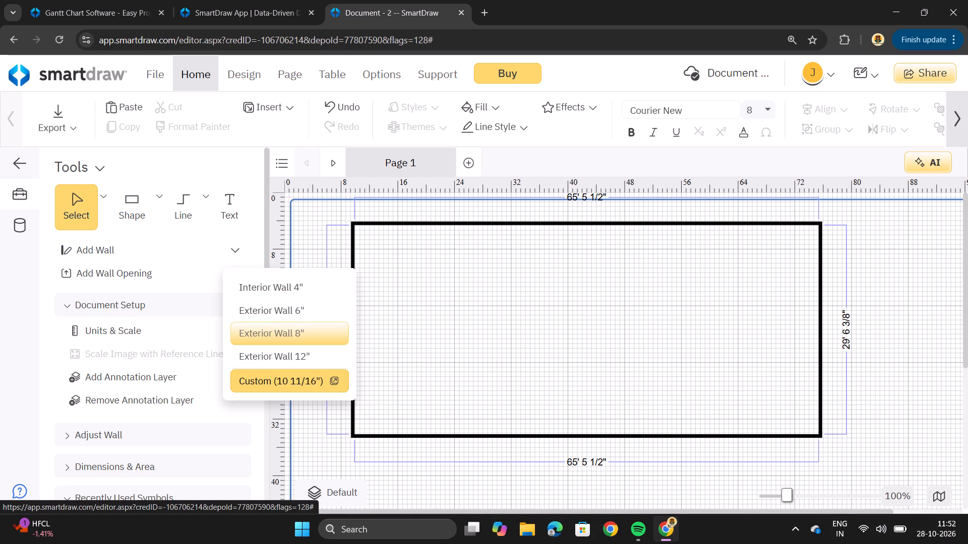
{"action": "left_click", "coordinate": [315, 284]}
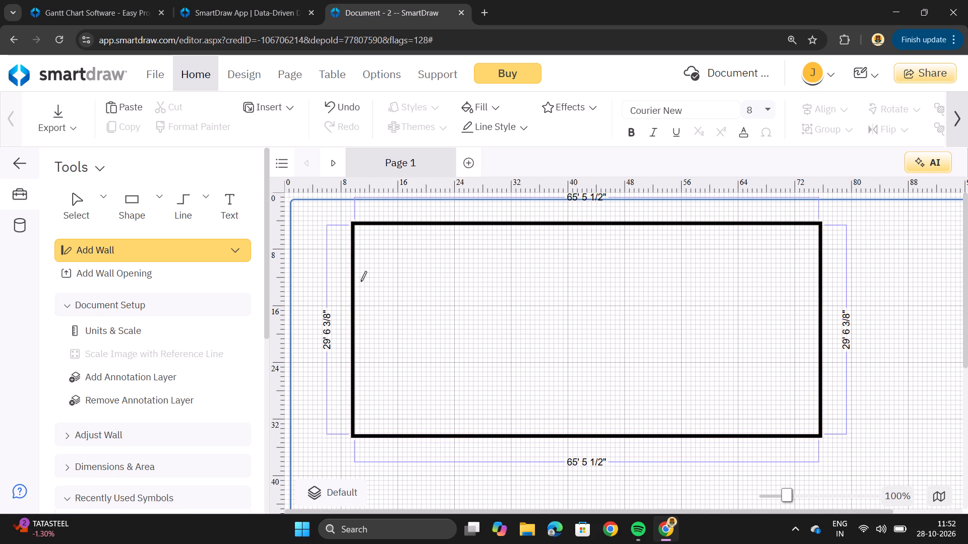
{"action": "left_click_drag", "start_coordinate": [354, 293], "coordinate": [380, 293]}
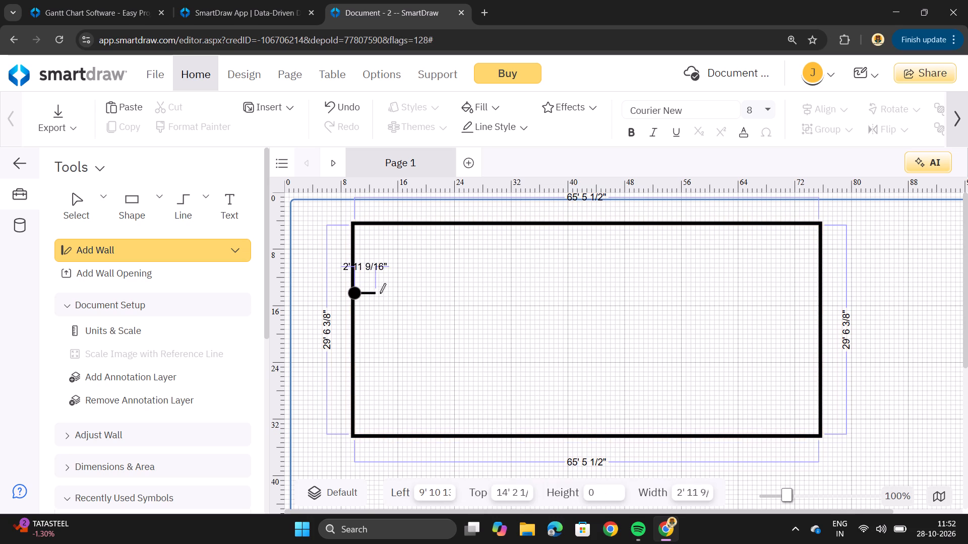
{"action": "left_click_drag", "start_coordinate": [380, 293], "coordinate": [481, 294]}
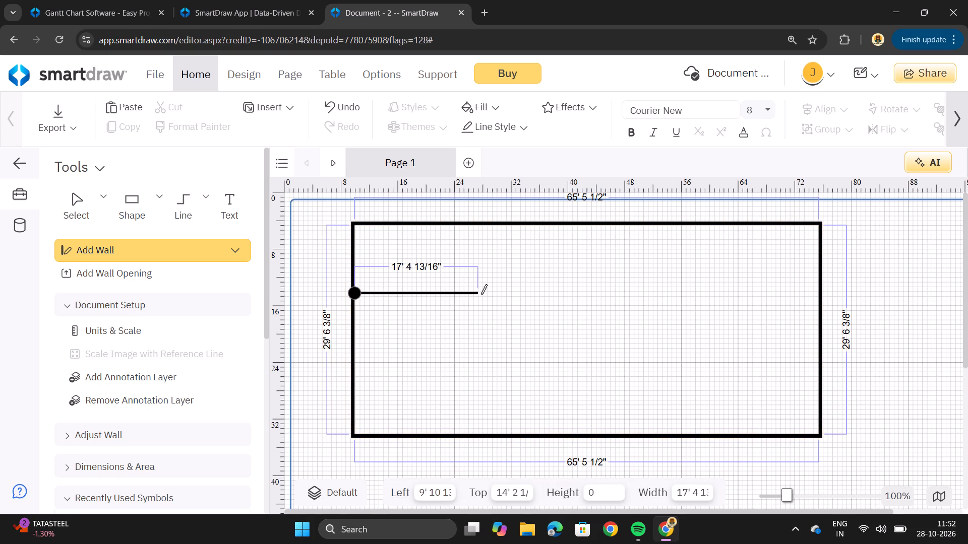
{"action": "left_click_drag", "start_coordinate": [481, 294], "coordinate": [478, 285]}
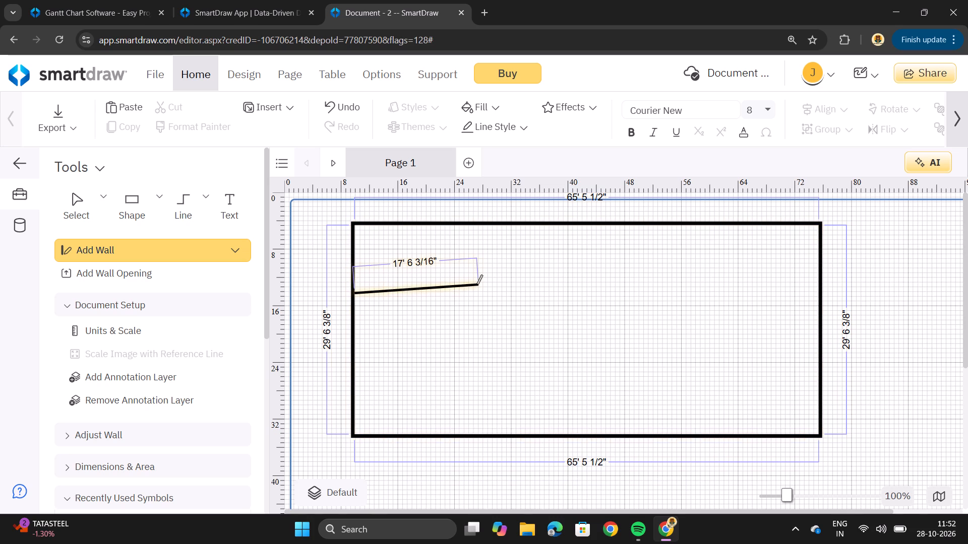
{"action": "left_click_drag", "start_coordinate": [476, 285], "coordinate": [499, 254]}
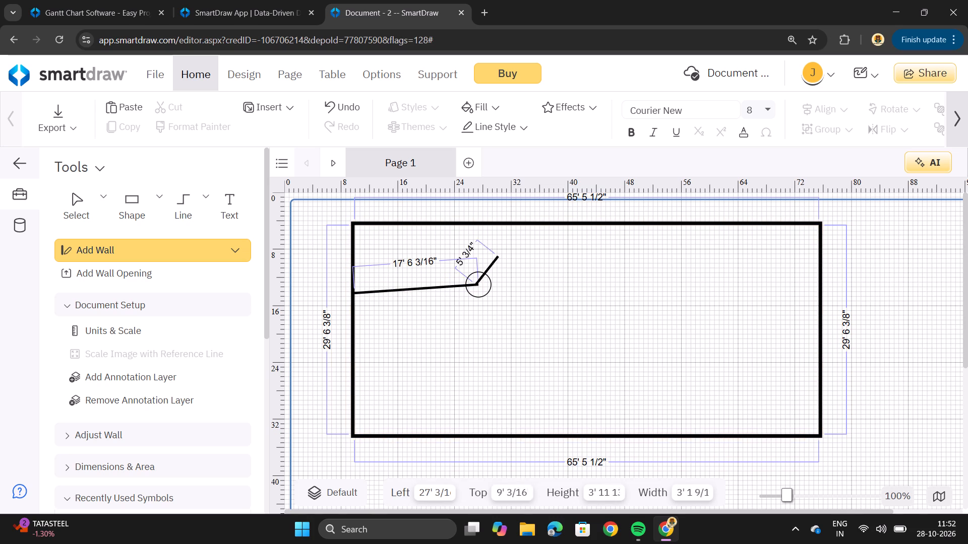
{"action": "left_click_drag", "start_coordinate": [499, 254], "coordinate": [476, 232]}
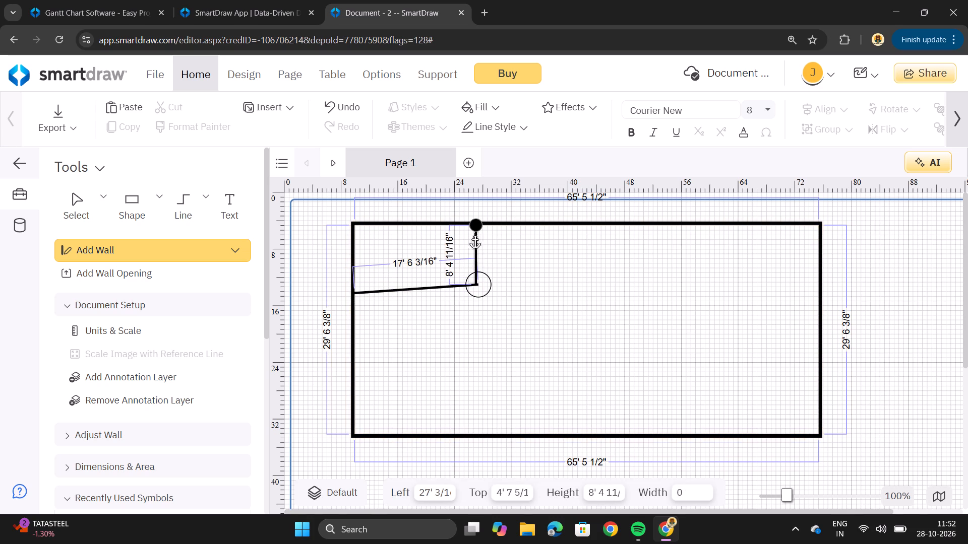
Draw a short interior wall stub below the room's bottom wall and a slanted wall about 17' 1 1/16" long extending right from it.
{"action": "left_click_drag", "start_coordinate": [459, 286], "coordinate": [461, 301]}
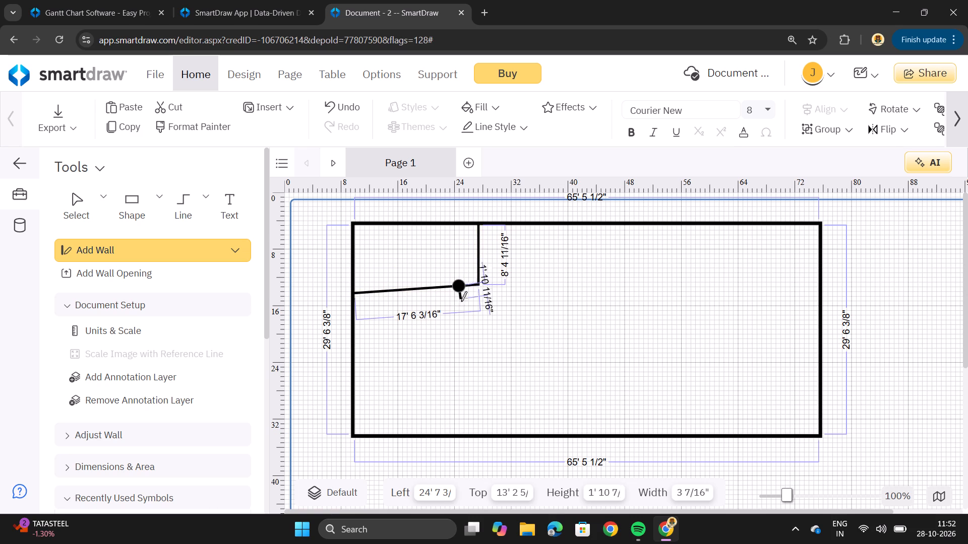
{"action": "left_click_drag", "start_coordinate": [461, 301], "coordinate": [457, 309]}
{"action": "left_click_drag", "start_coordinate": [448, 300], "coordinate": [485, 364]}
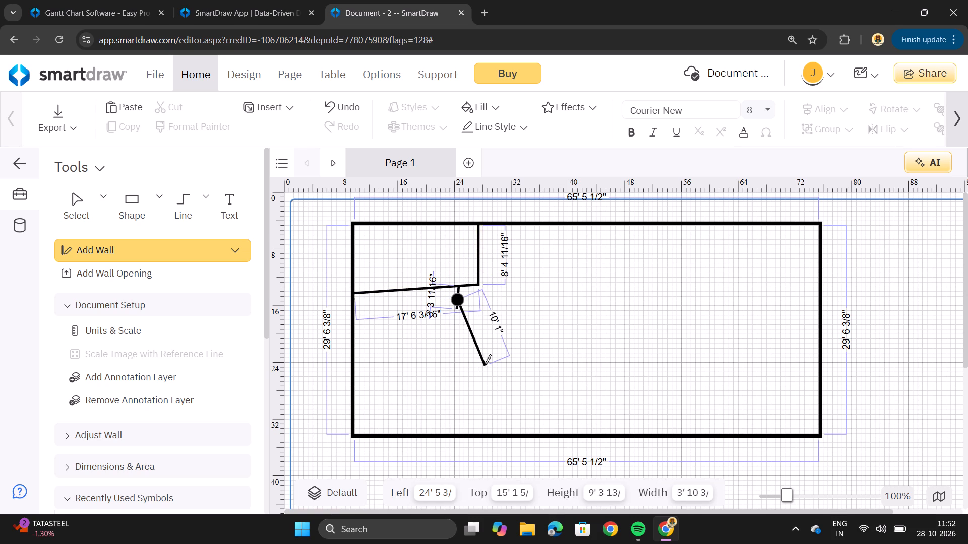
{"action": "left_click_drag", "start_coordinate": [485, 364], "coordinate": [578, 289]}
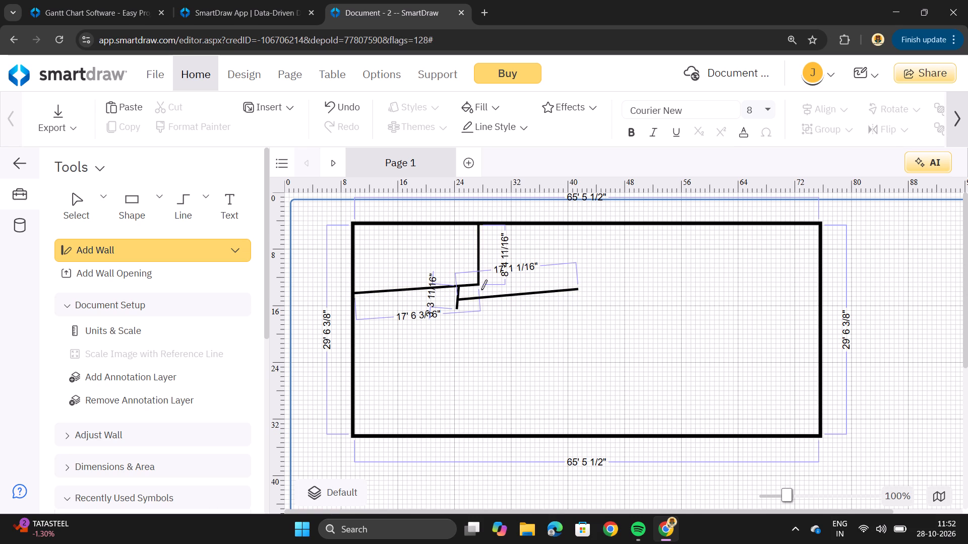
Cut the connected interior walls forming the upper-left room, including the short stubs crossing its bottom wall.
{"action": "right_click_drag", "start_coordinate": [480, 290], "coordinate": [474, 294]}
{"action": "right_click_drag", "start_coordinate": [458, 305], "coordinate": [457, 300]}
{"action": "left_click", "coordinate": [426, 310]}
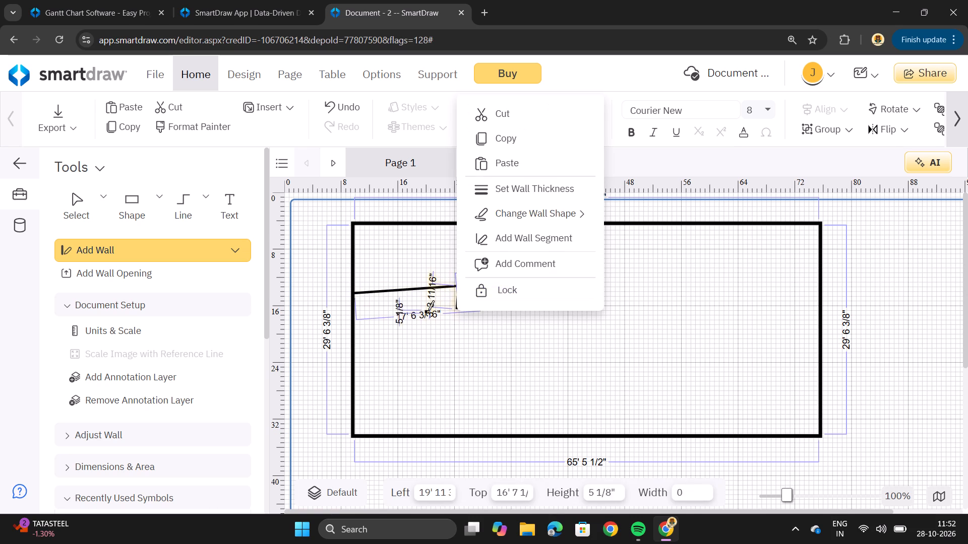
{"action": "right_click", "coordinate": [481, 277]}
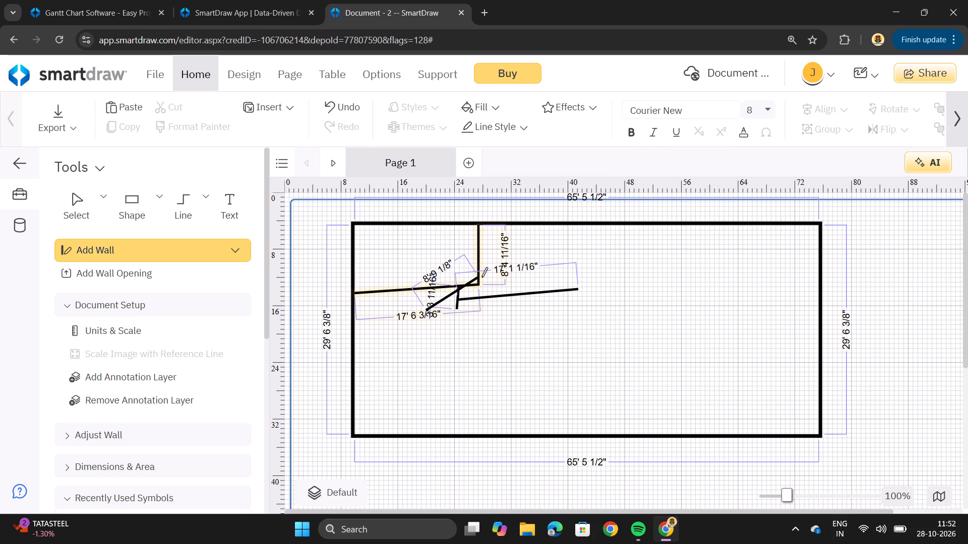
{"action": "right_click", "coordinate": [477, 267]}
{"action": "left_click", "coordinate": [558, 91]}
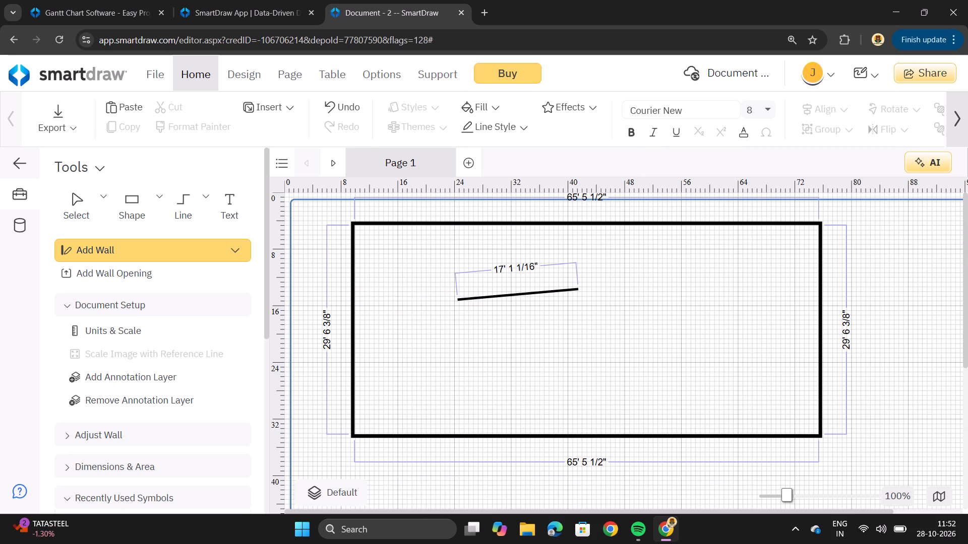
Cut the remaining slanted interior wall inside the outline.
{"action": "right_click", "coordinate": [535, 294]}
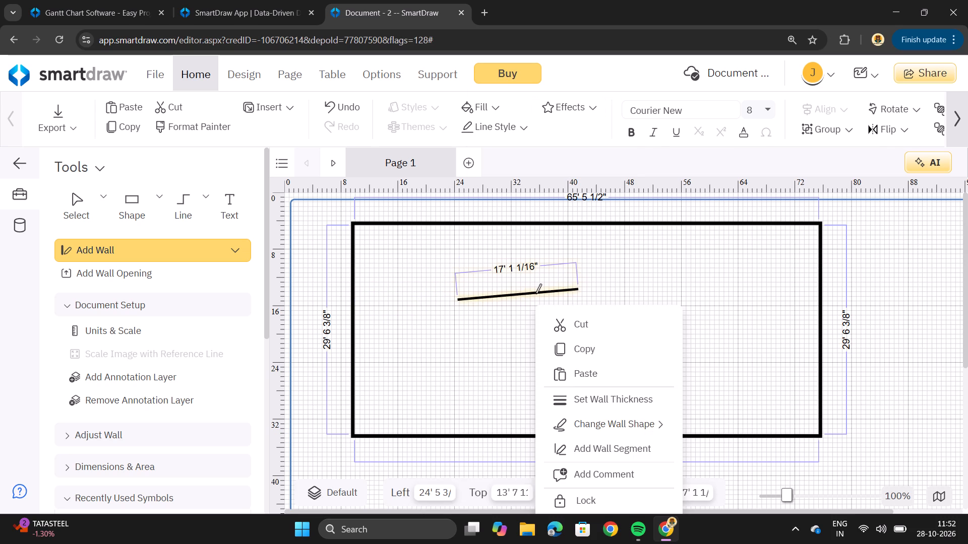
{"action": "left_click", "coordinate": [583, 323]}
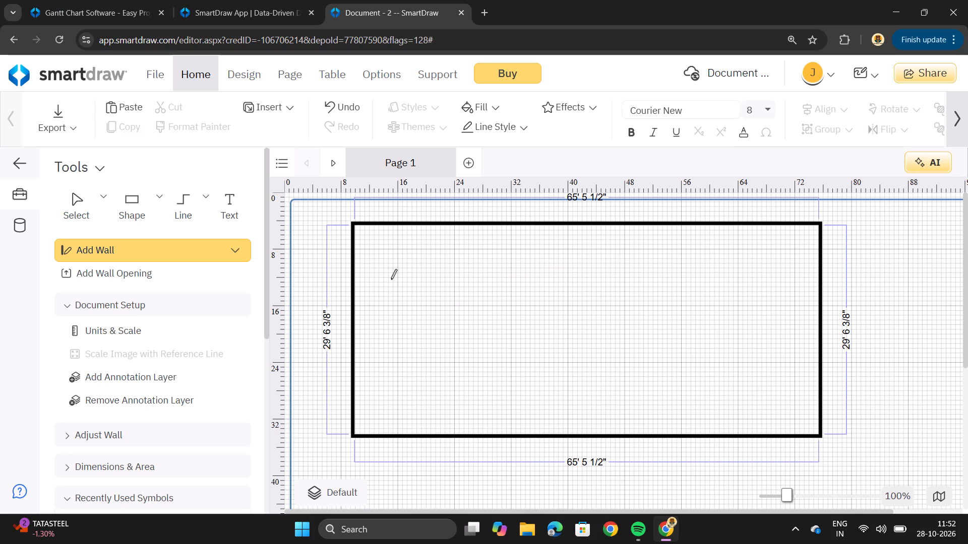
Draw 4" interior walls enclosing an upper-left corner room, about 15' 4 15/16" wide and 11' 3 11/16" high.
{"action": "left_click", "coordinate": [235, 244]}
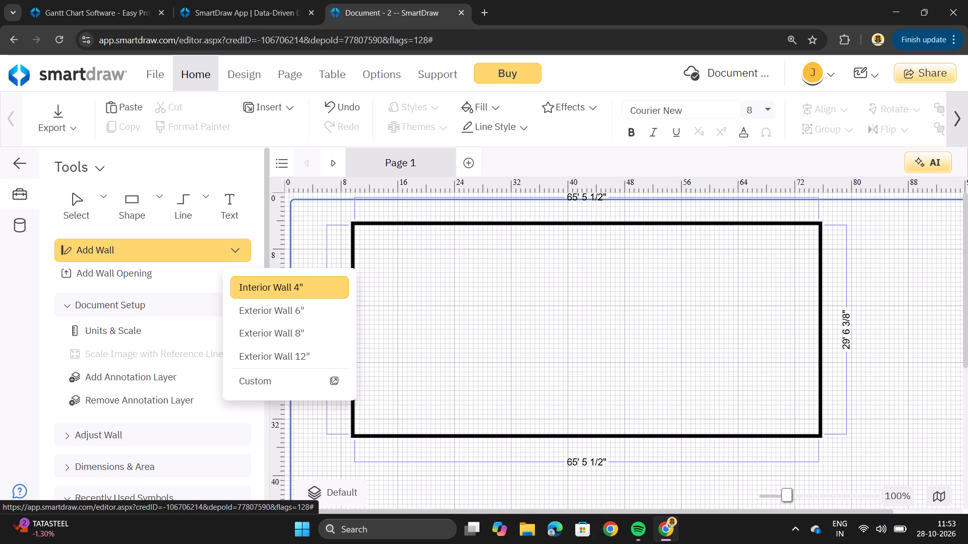
{"action": "left_click", "coordinate": [270, 290]}
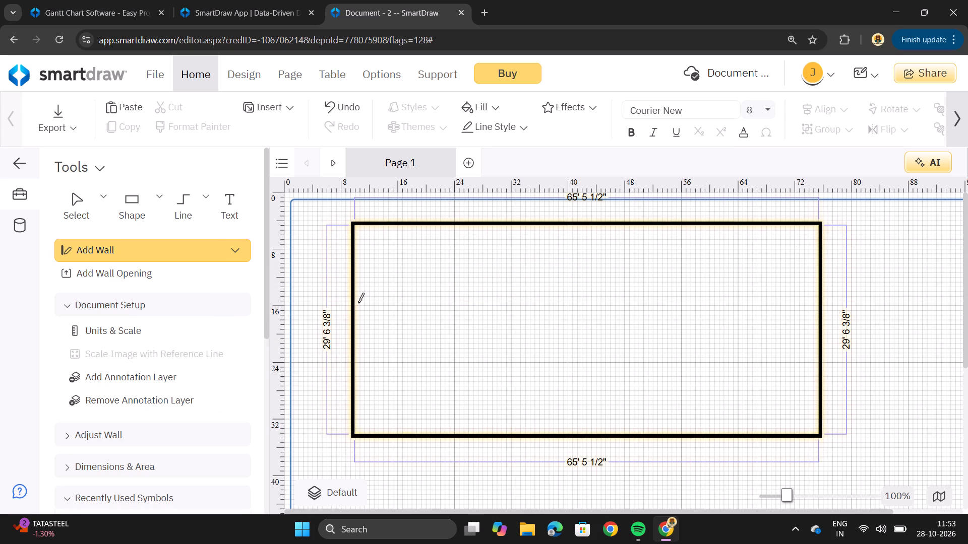
{"action": "left_click_drag", "start_coordinate": [355, 304], "coordinate": [463, 309]}
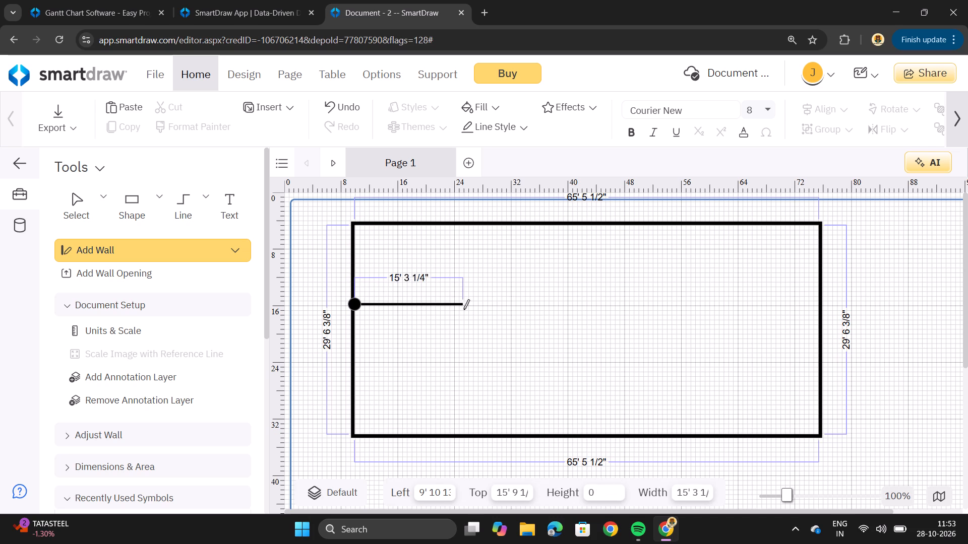
{"action": "left_click_drag", "start_coordinate": [463, 309], "coordinate": [464, 307]}
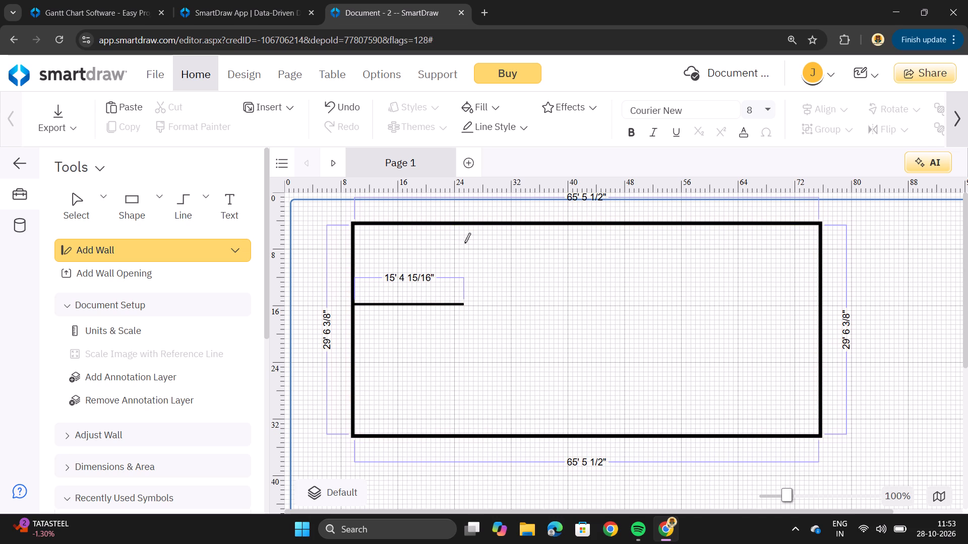
{"action": "left_click_drag", "start_coordinate": [462, 305], "coordinate": [467, 237]}
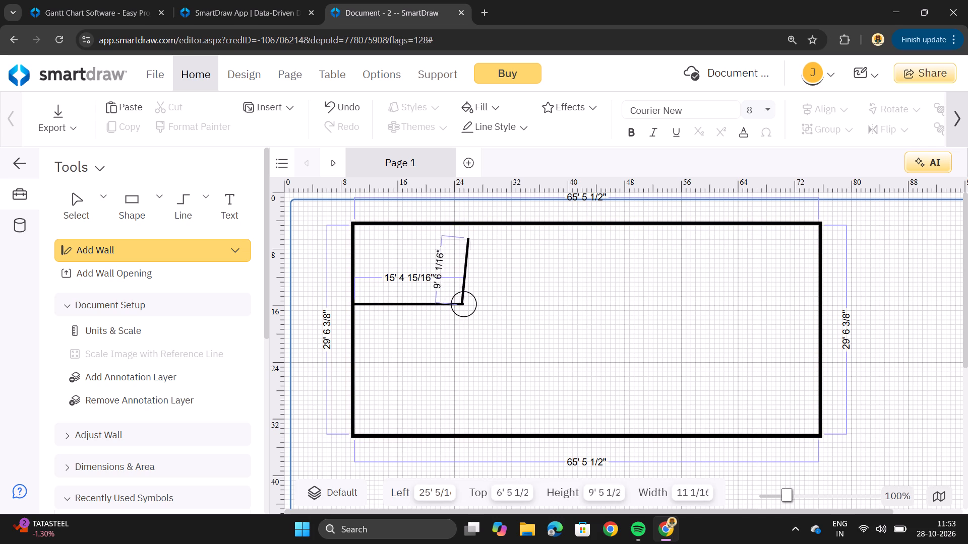
{"action": "left_click_drag", "start_coordinate": [467, 237], "coordinate": [461, 233]}
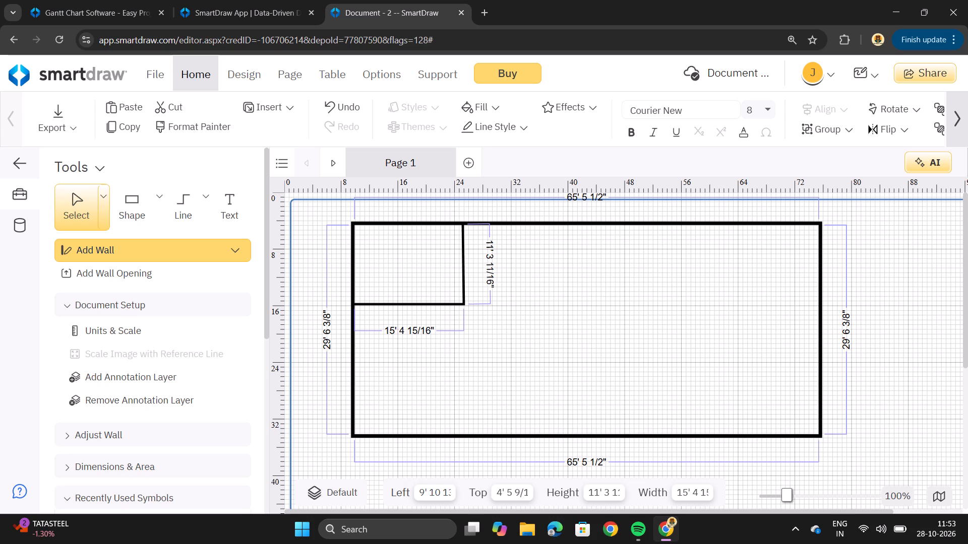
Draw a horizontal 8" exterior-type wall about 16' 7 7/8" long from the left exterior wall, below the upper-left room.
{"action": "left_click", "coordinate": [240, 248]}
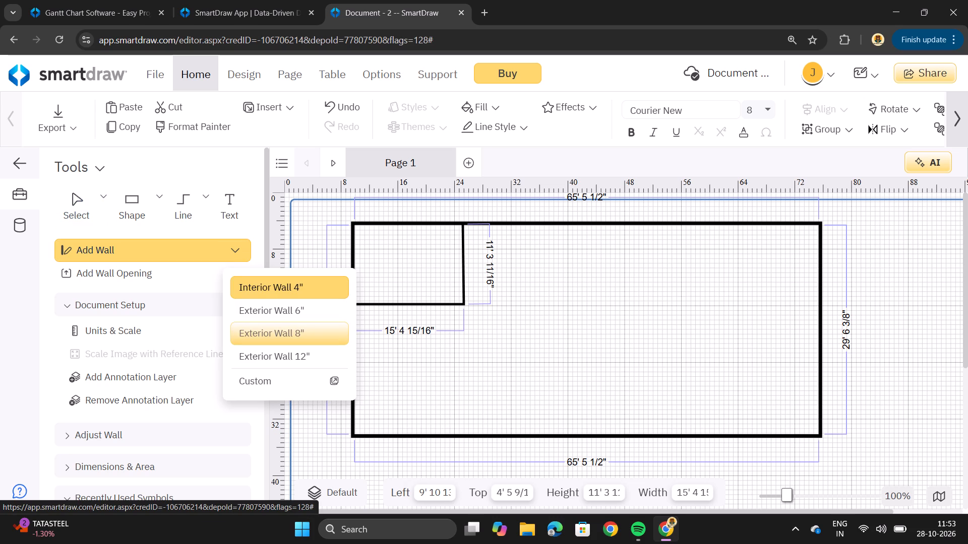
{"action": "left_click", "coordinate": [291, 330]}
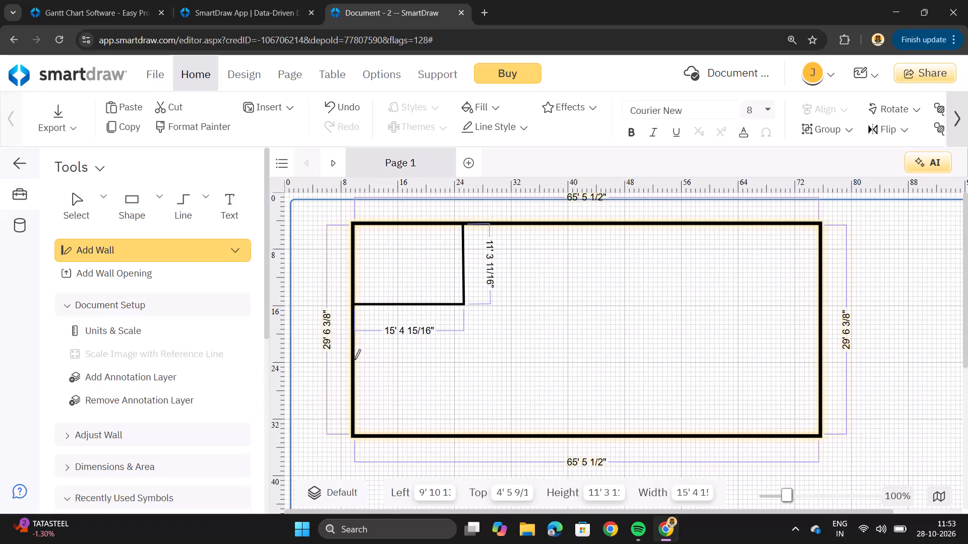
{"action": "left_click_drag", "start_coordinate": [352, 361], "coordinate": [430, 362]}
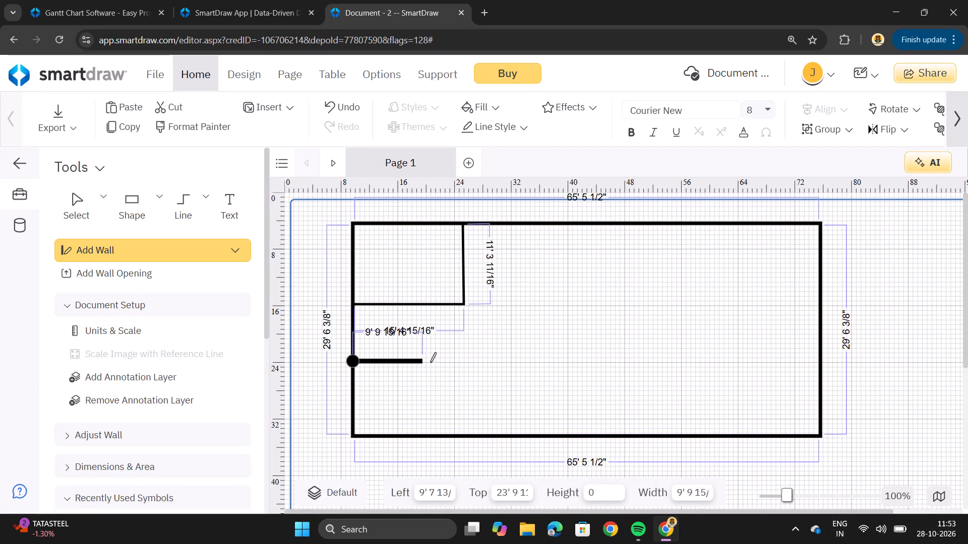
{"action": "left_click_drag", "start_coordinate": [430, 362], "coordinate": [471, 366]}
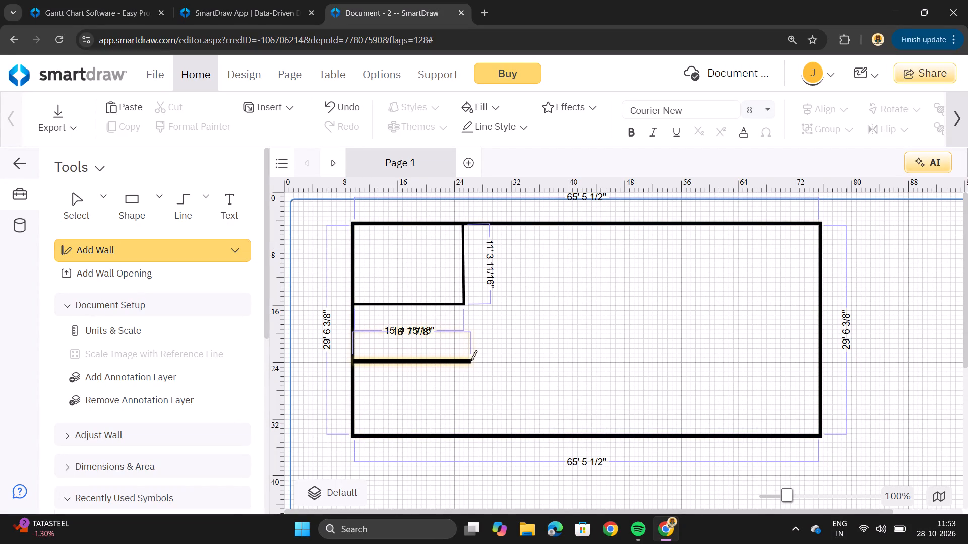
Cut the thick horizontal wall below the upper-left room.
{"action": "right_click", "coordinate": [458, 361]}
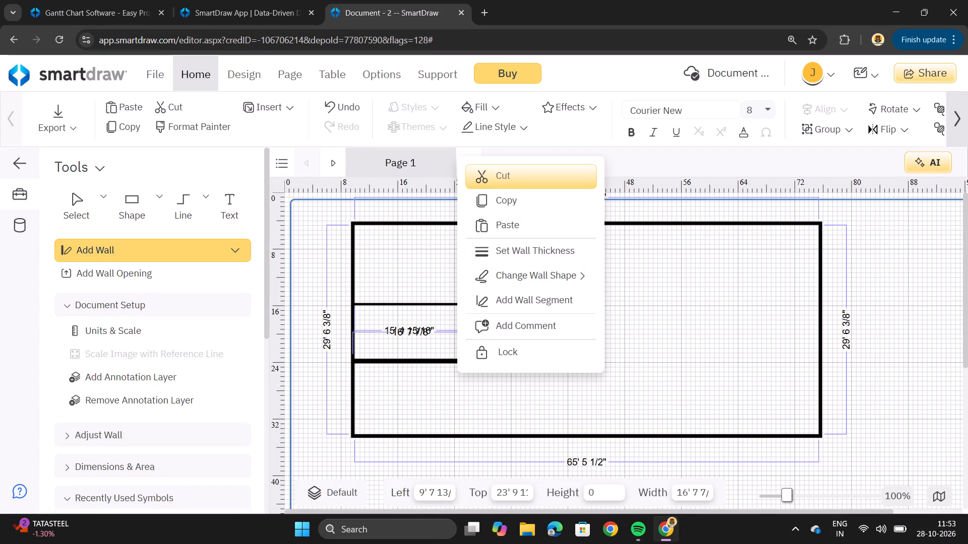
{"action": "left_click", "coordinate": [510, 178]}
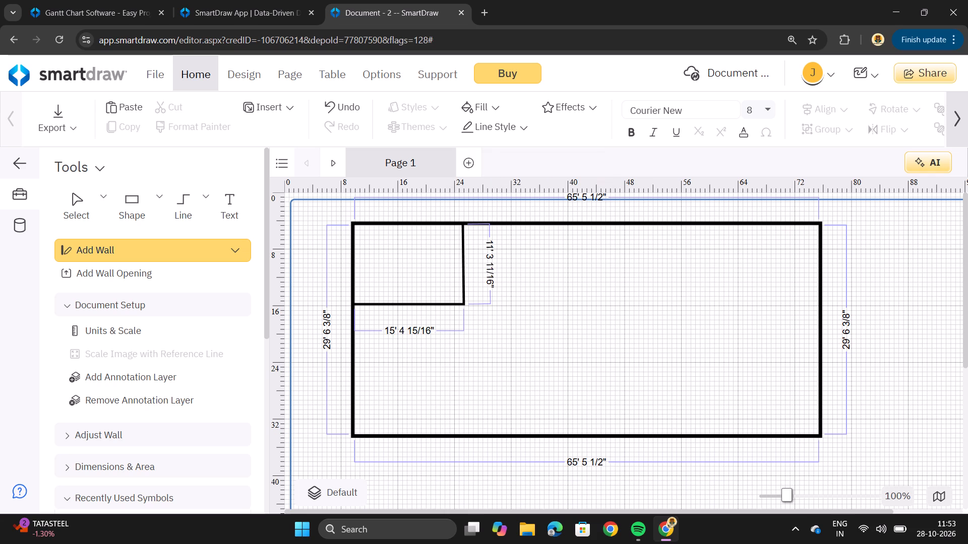
Draw 4" interior walls for a lower-left corner room, about 15' 4 1/2" wide and 8' 11 3/4" high, and finish wall drawing.
{"action": "left_click", "coordinate": [235, 252]}
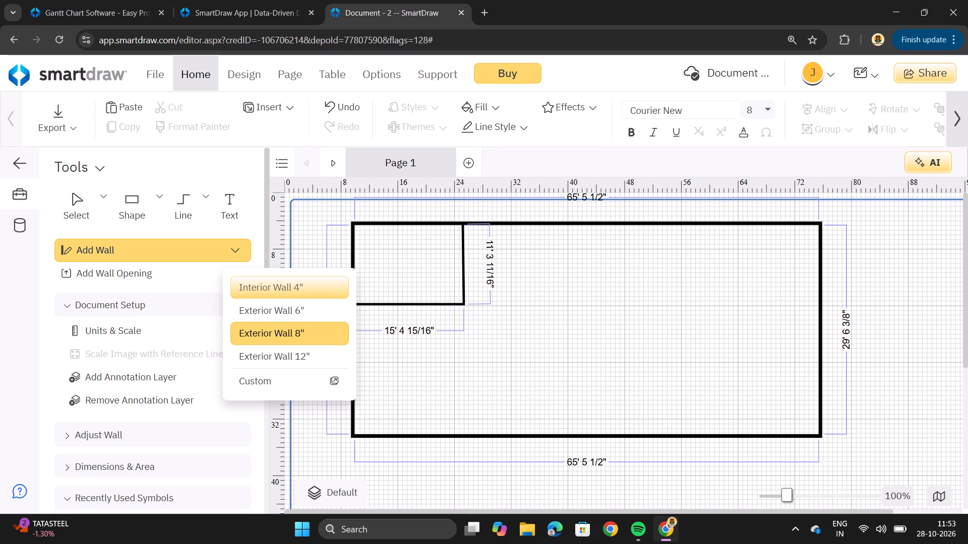
{"action": "left_click", "coordinate": [272, 282]}
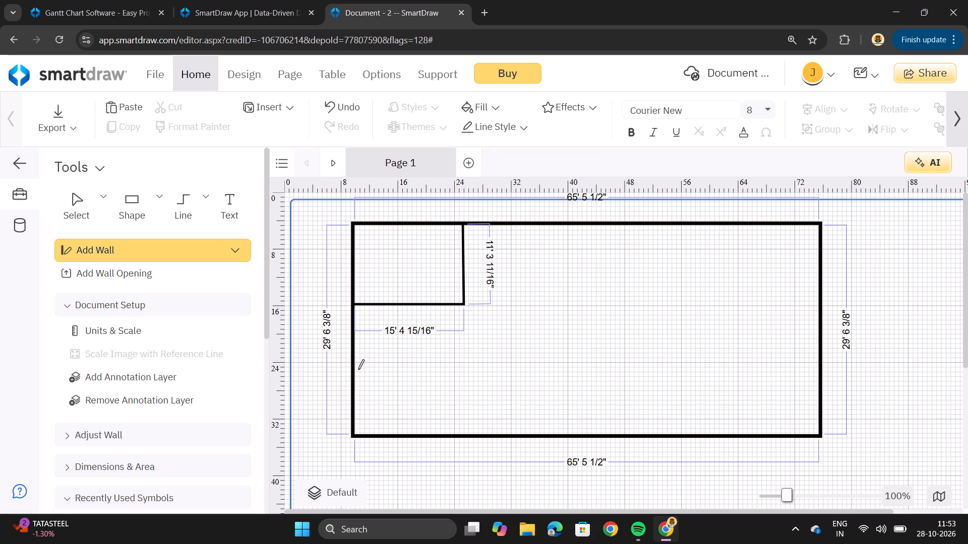
{"action": "left_click_drag", "start_coordinate": [353, 368], "coordinate": [462, 371]}
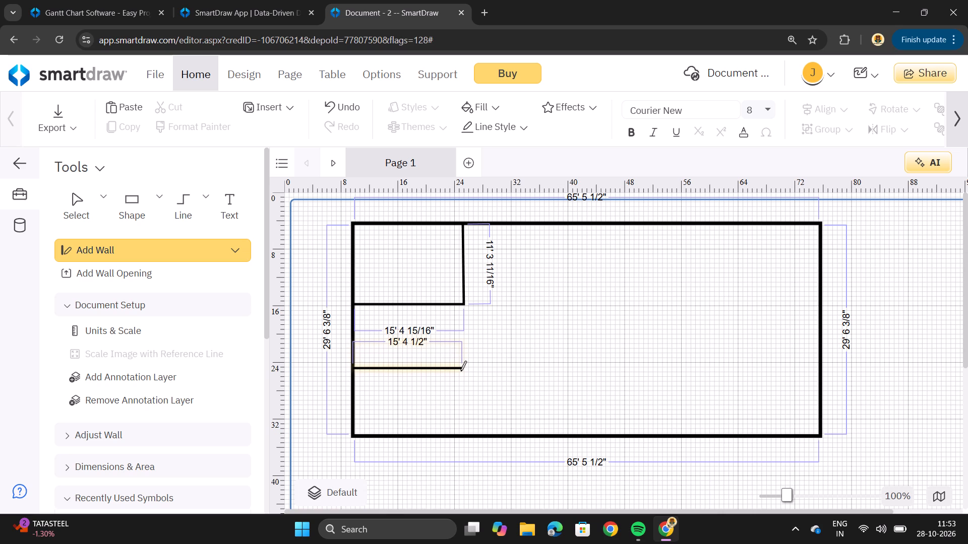
{"action": "left_click_drag", "start_coordinate": [460, 371], "coordinate": [460, 435]}
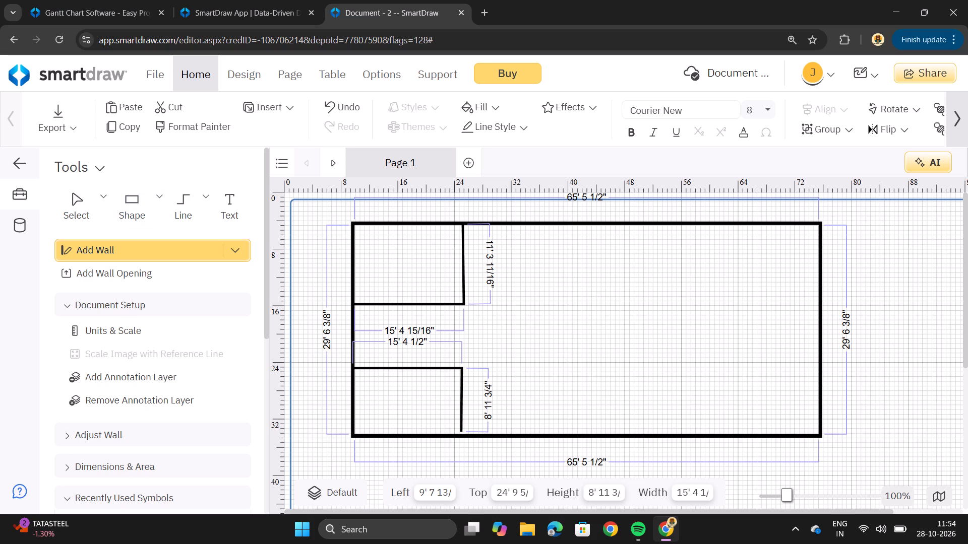
{"action": "left_click", "coordinate": [215, 243]}
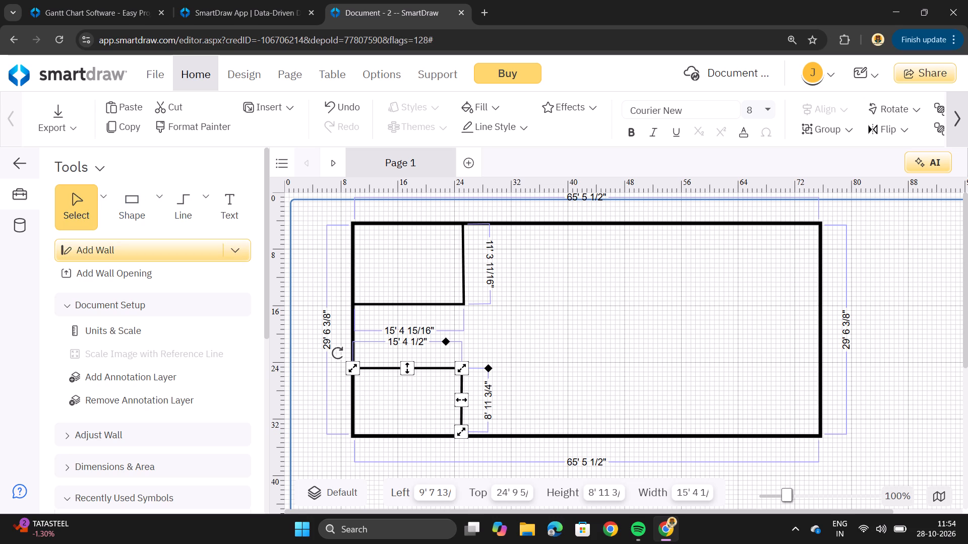
Draw 4" interior walls between the two left corner rooms' right walls, about 8' 6 5/8" across, 11' 1 1/8" down and 8' 8 1/4" back.
{"action": "left_click", "coordinate": [230, 252]}
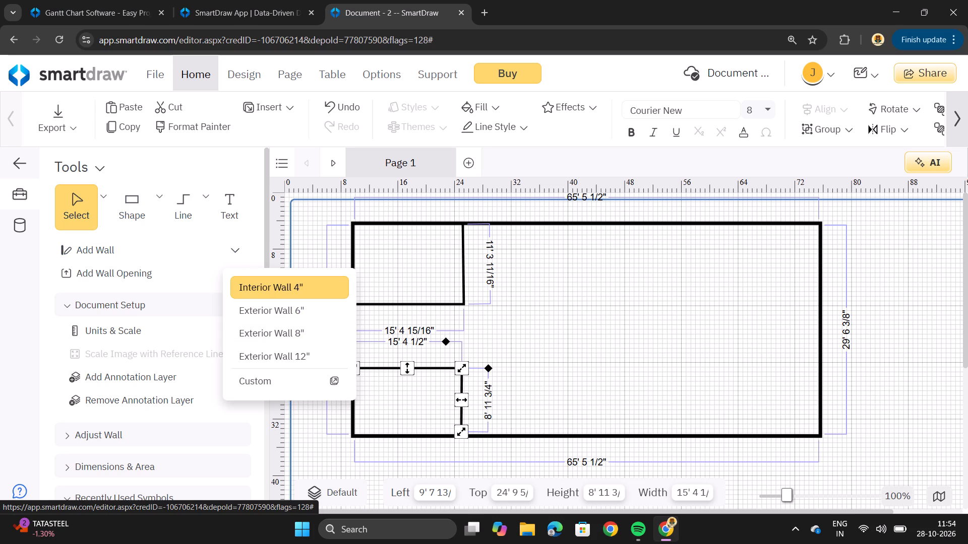
{"action": "left_click", "coordinate": [280, 275]}
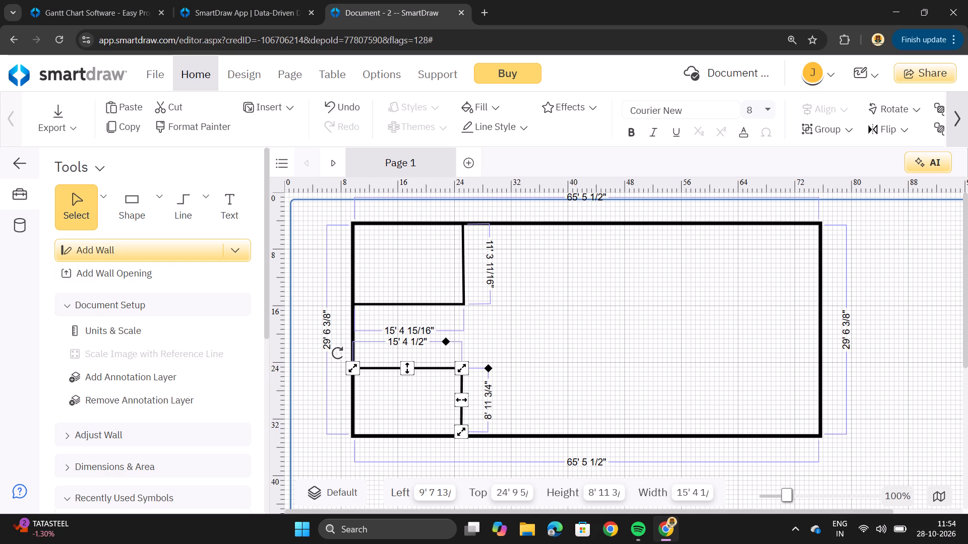
{"action": "left_click", "coordinate": [245, 254]}
{"action": "left_click", "coordinate": [274, 280]}
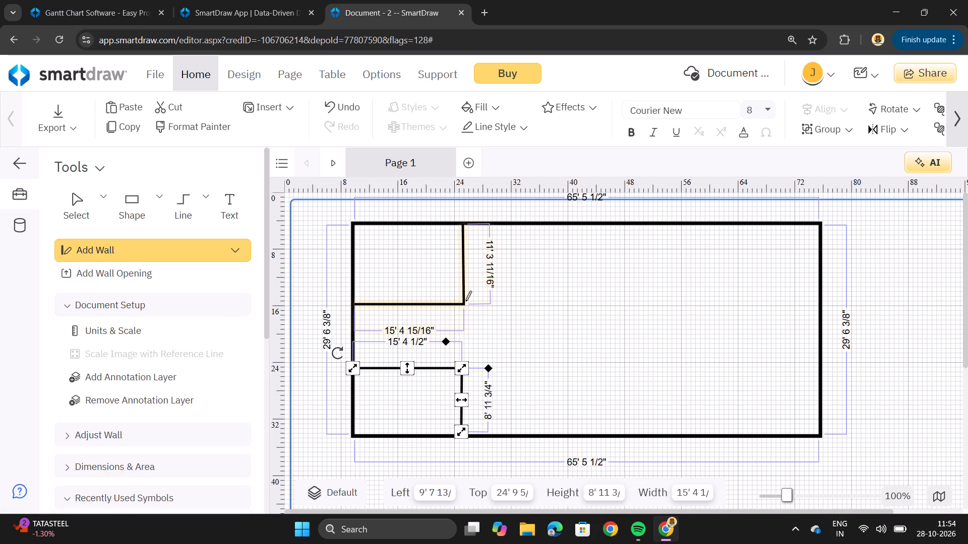
{"action": "left_click_drag", "start_coordinate": [463, 295], "coordinate": [524, 295]}
{"action": "left_click_drag", "start_coordinate": [522, 296], "coordinate": [529, 333]}
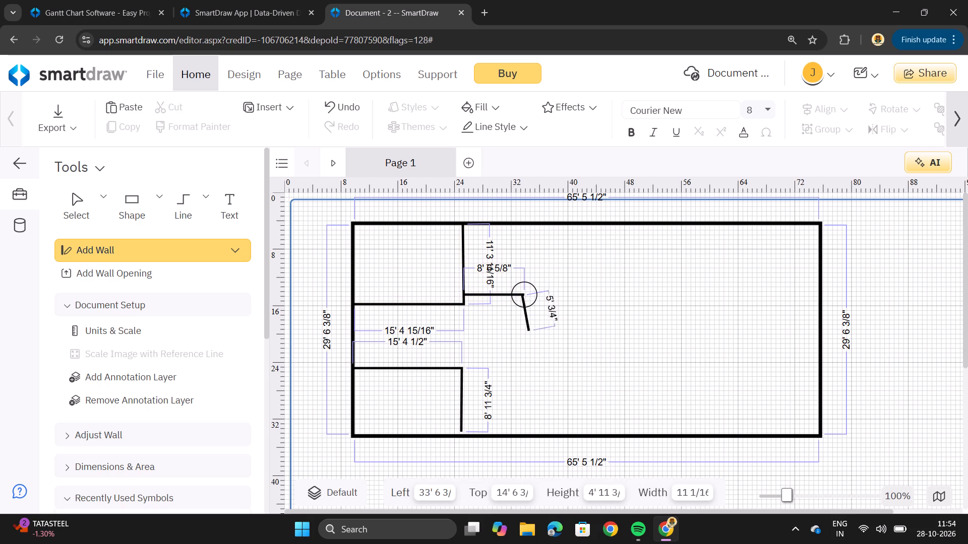
{"action": "left_click_drag", "start_coordinate": [529, 333], "coordinate": [522, 384]}
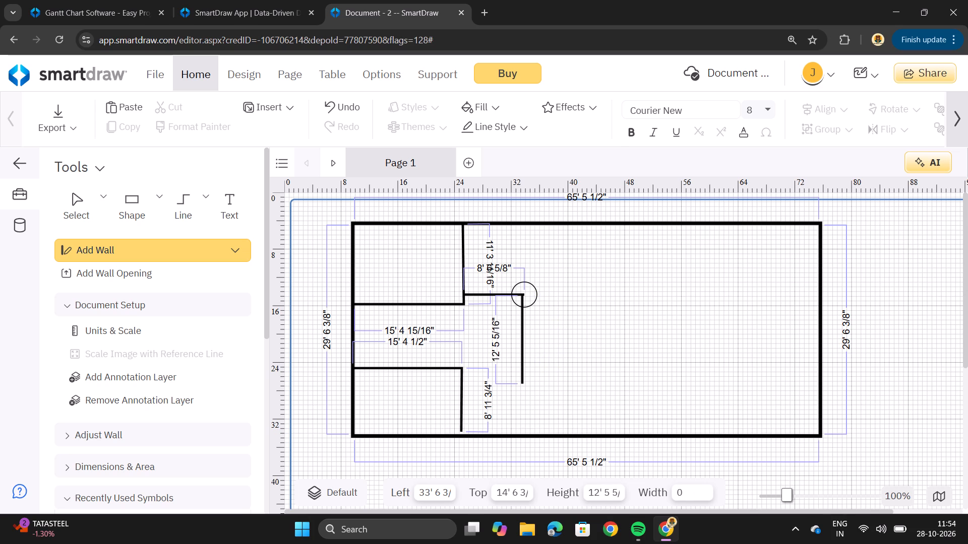
{"action": "left_click_drag", "start_coordinate": [522, 384], "coordinate": [526, 382]}
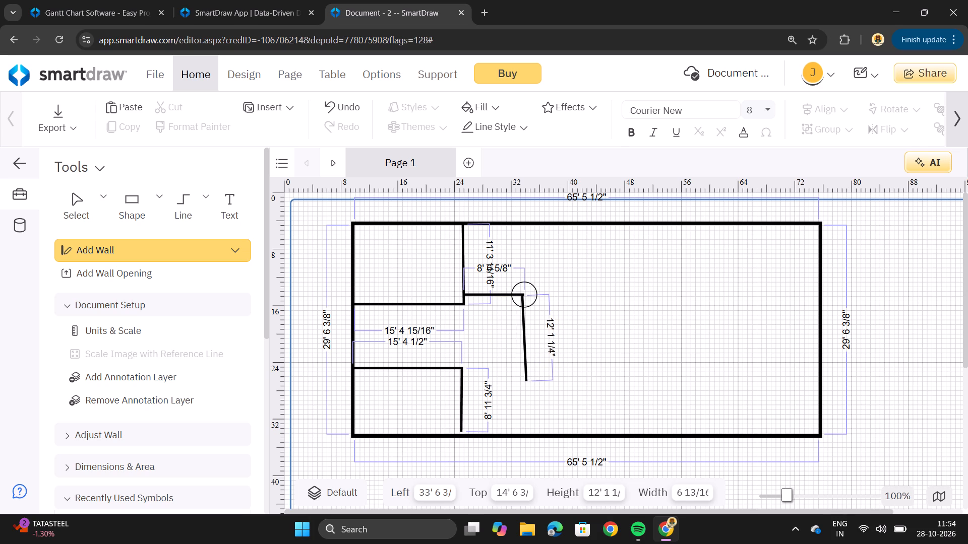
{"action": "left_click_drag", "start_coordinate": [526, 382], "coordinate": [524, 369]}
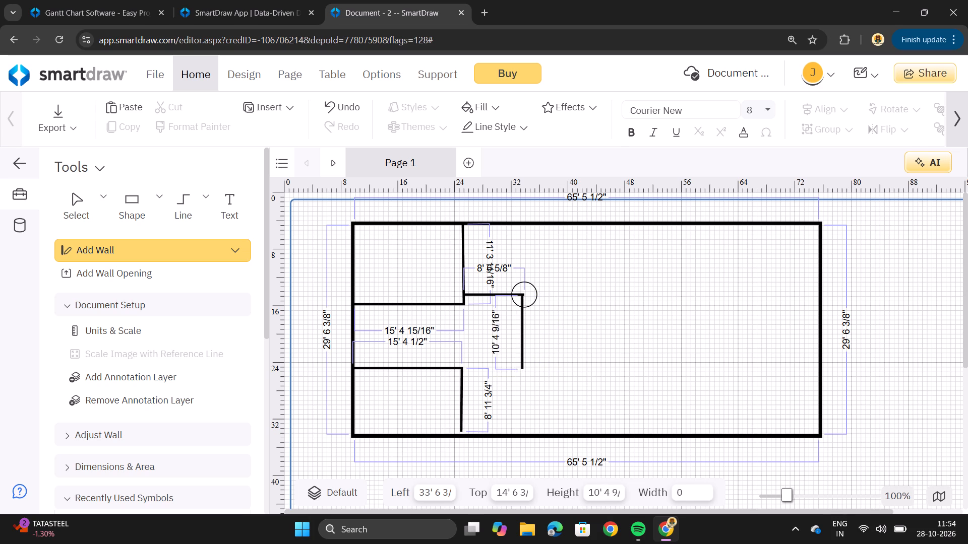
{"action": "left_click_drag", "start_coordinate": [524, 369], "coordinate": [524, 374]}
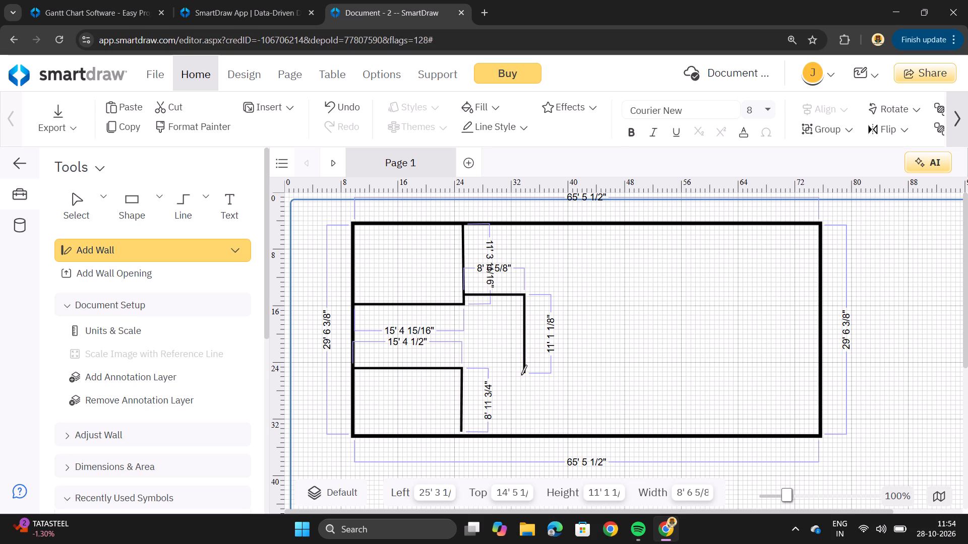
{"action": "left_click_drag", "start_coordinate": [523, 375], "coordinate": [488, 373]}
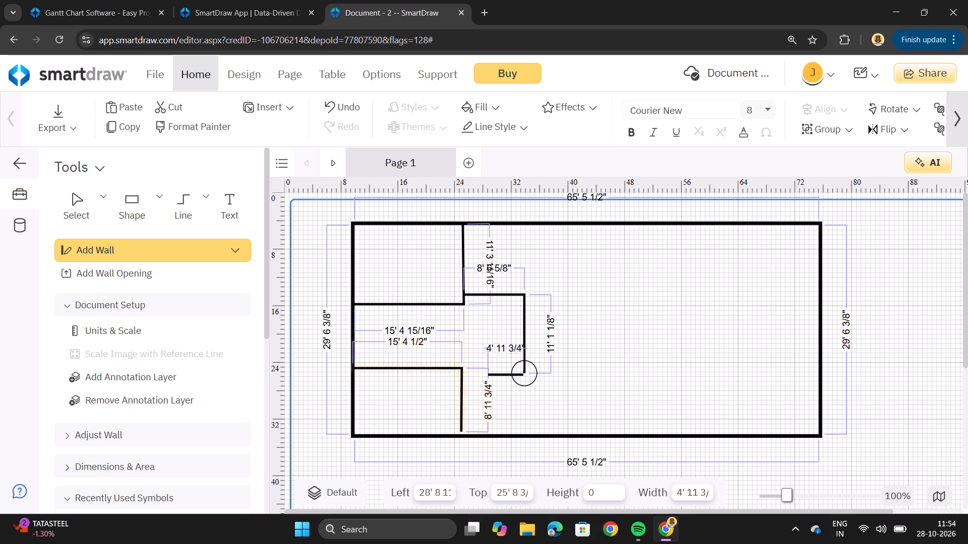
{"action": "left_click_drag", "start_coordinate": [488, 373], "coordinate": [468, 377]}
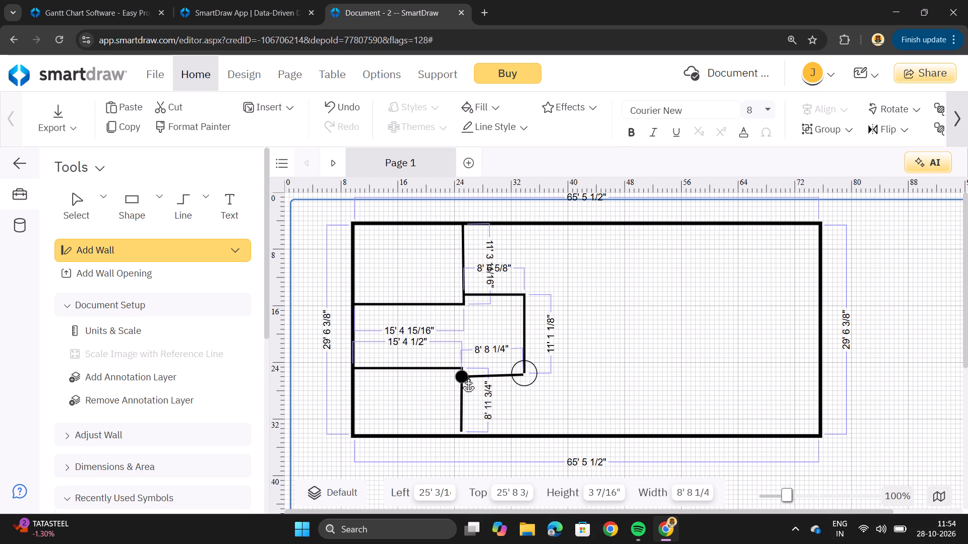
{"action": "left_click_drag", "start_coordinate": [468, 377], "coordinate": [470, 373]}
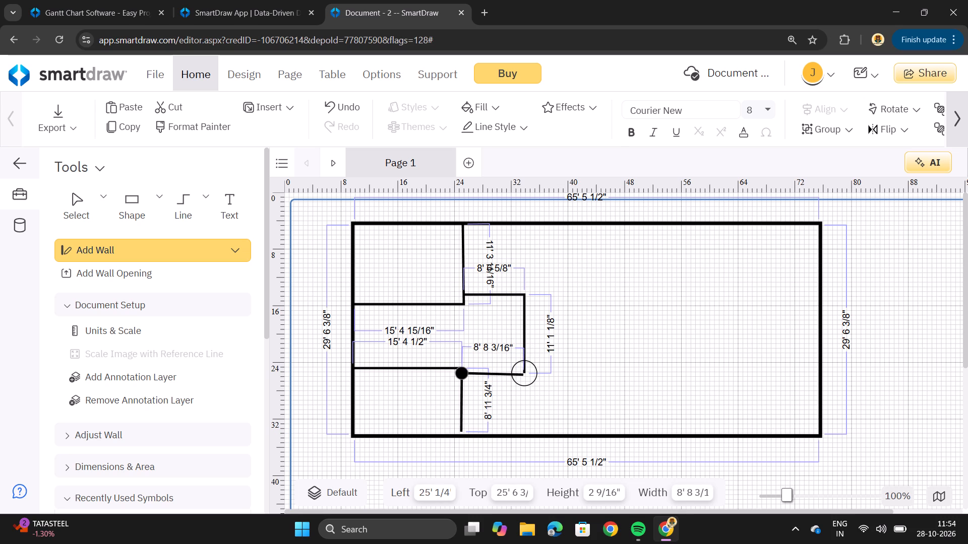
{"action": "left_click_drag", "start_coordinate": [470, 373], "coordinate": [471, 376]}
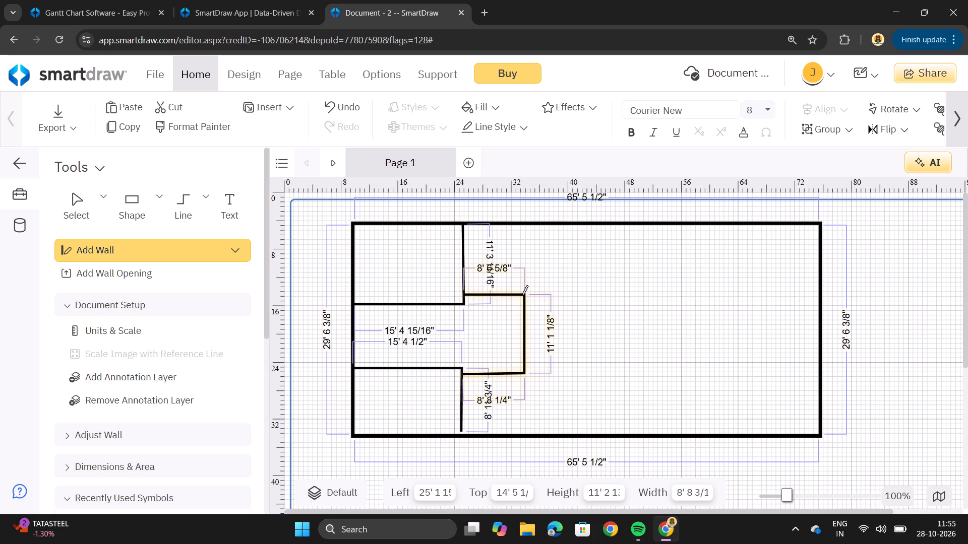
Draw vertical 4" interior walls from the projecting enclosure's right corners, about 9' 9 3/4" to the top exterior wall and 8' 7 7/16" to the bottom one.
{"action": "left_click_drag", "start_coordinate": [522, 295], "coordinate": [521, 238]}
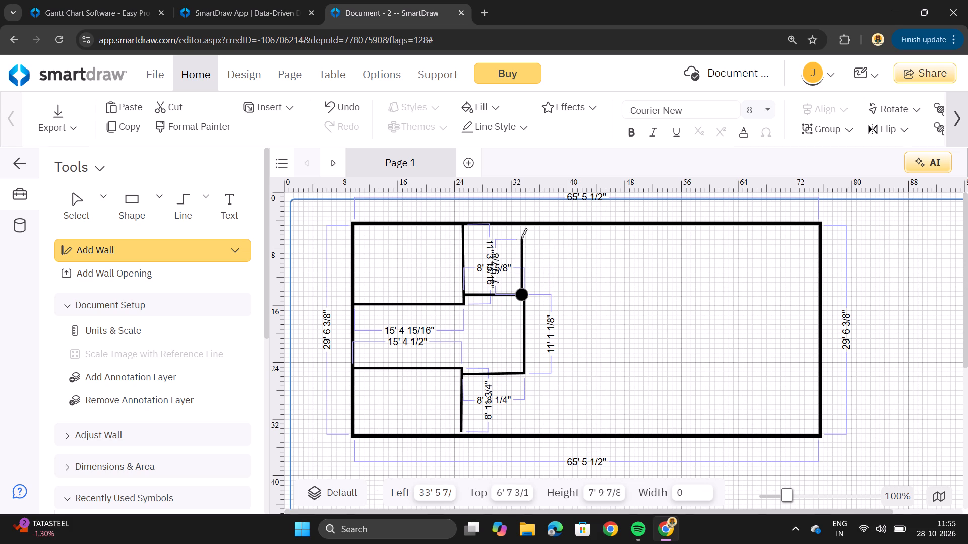
{"action": "left_click_drag", "start_coordinate": [521, 238], "coordinate": [523, 222]}
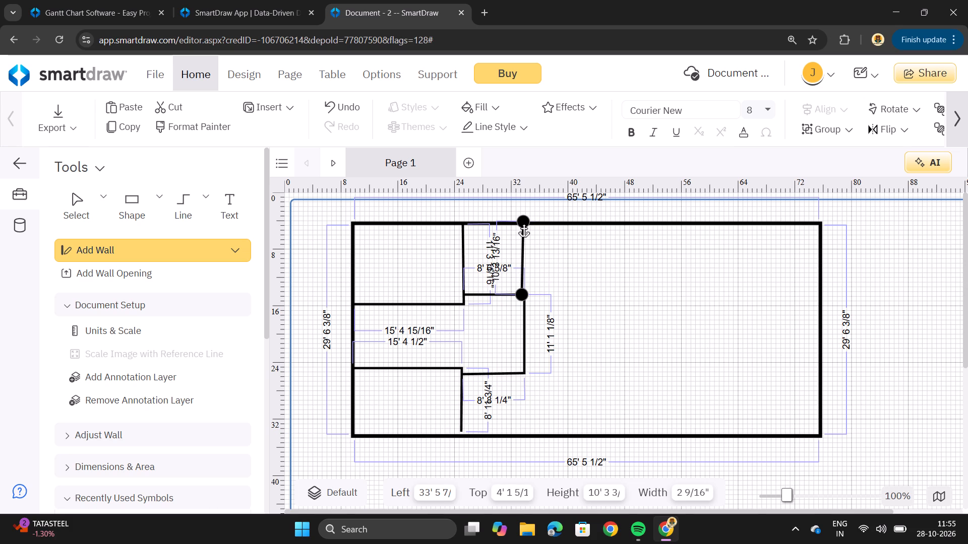
{"action": "left_click_drag", "start_coordinate": [523, 222], "coordinate": [522, 225]}
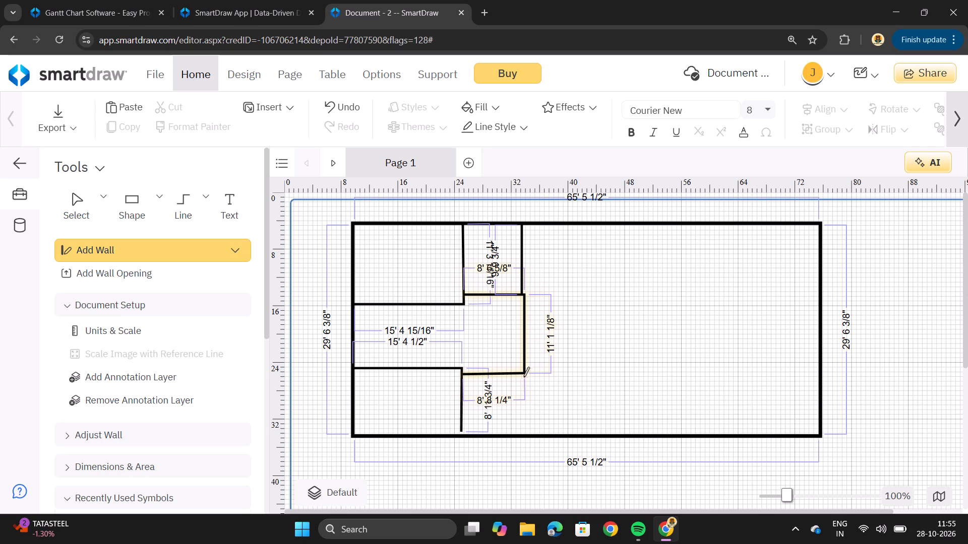
{"action": "left_click_drag", "start_coordinate": [522, 375], "coordinate": [522, 389]}
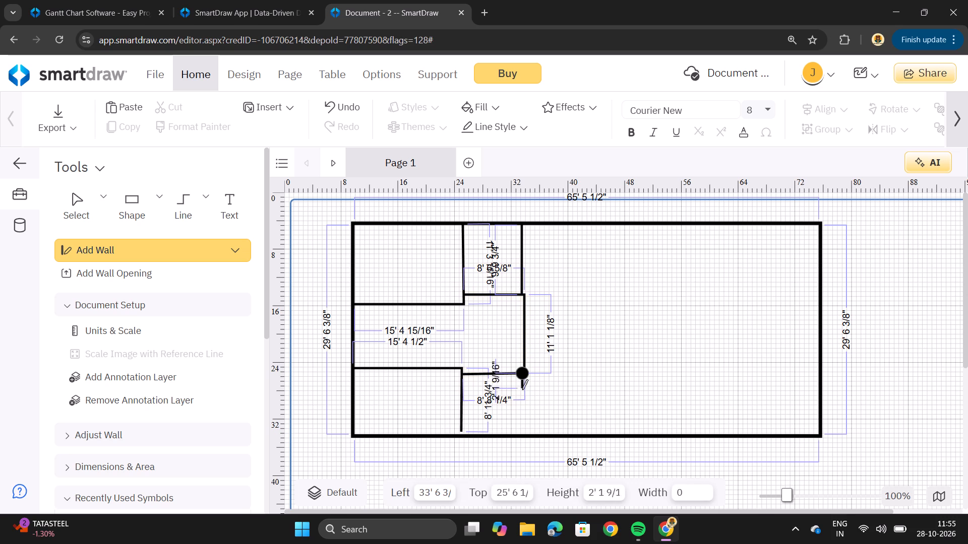
{"action": "left_click_drag", "start_coordinate": [522, 389], "coordinate": [522, 431]}
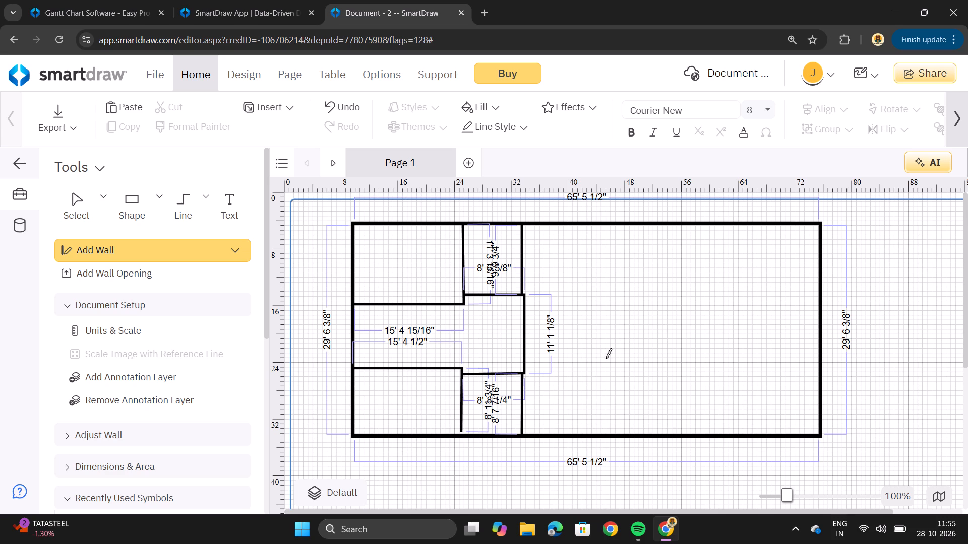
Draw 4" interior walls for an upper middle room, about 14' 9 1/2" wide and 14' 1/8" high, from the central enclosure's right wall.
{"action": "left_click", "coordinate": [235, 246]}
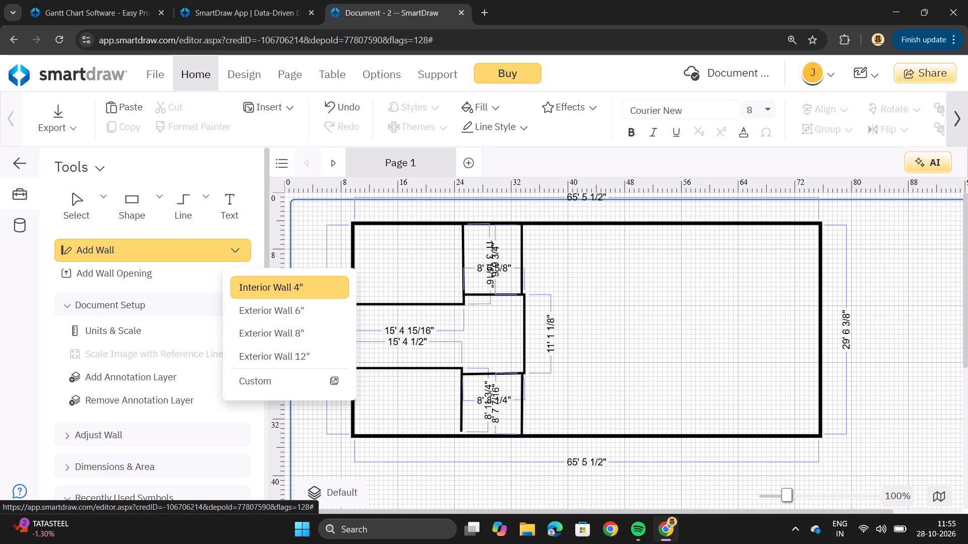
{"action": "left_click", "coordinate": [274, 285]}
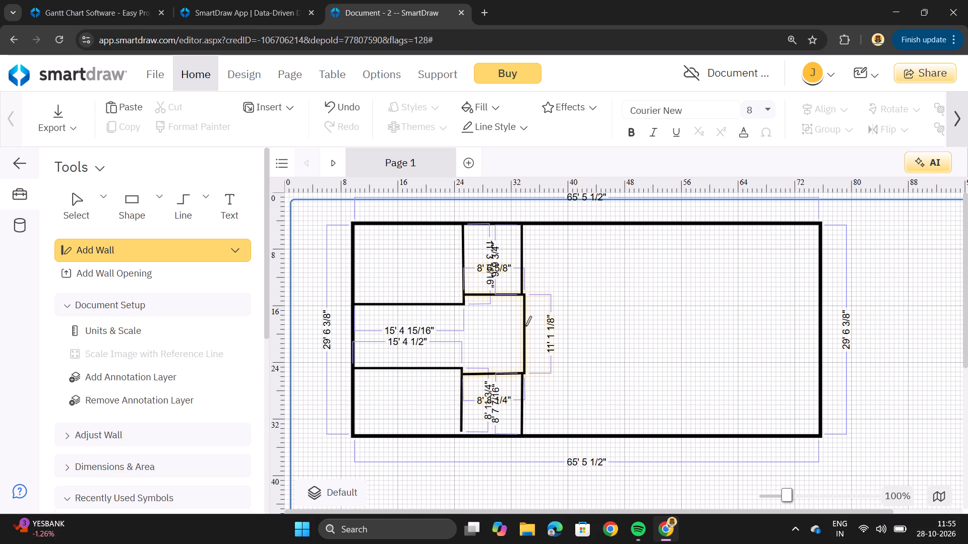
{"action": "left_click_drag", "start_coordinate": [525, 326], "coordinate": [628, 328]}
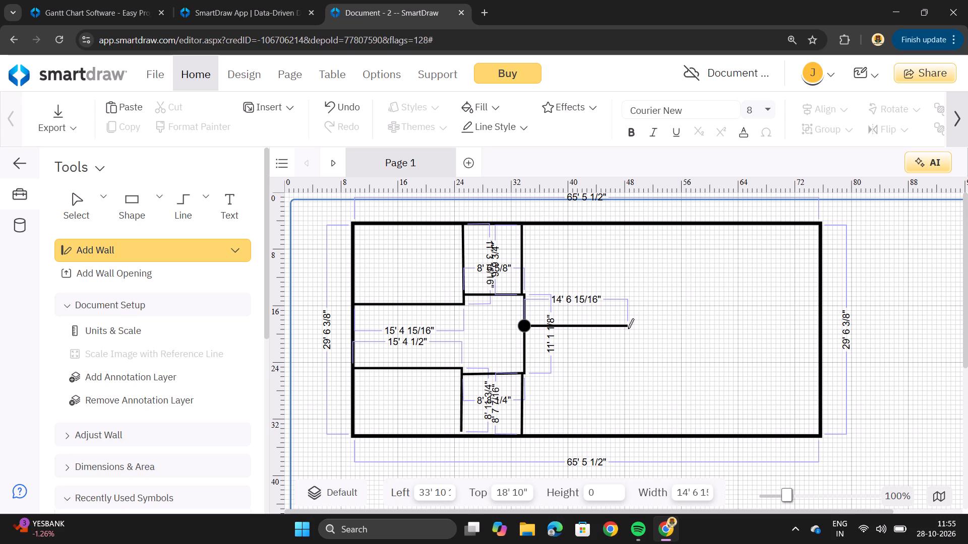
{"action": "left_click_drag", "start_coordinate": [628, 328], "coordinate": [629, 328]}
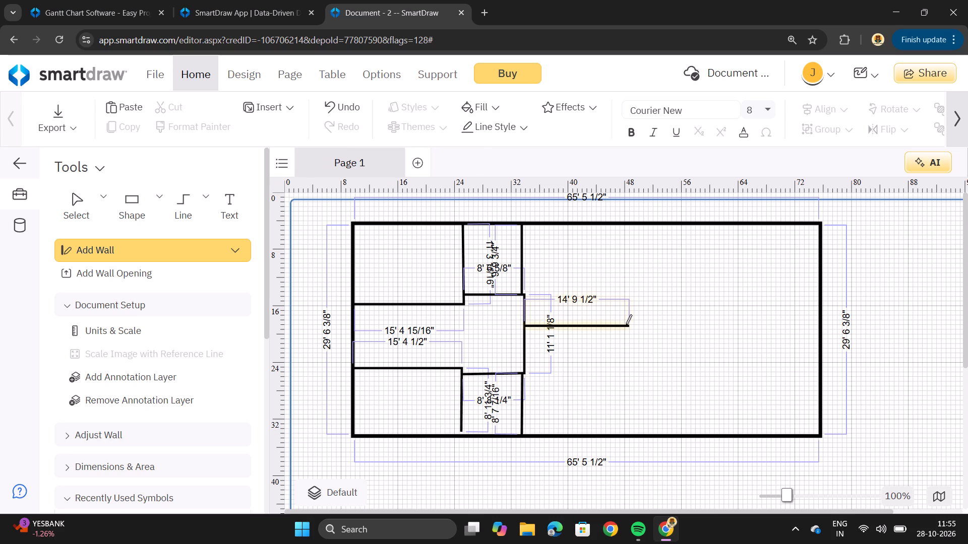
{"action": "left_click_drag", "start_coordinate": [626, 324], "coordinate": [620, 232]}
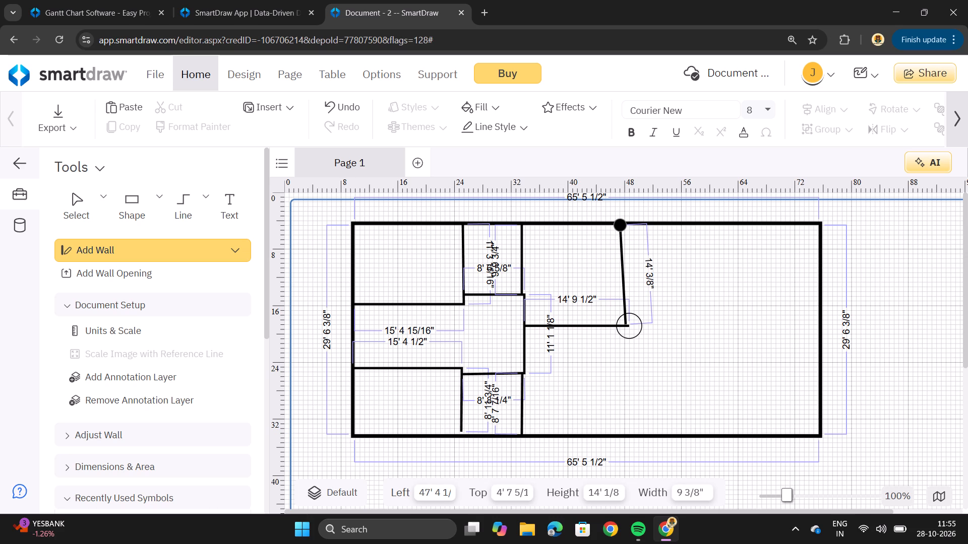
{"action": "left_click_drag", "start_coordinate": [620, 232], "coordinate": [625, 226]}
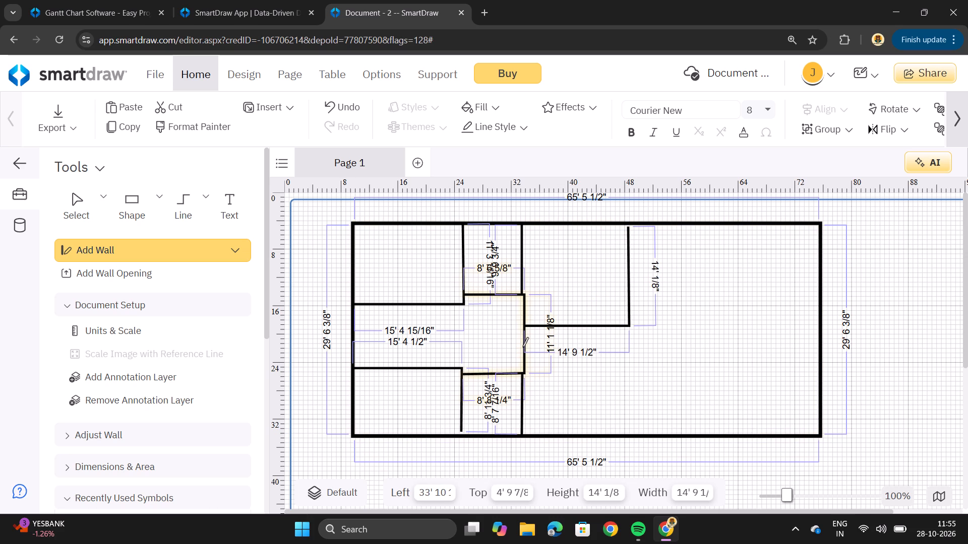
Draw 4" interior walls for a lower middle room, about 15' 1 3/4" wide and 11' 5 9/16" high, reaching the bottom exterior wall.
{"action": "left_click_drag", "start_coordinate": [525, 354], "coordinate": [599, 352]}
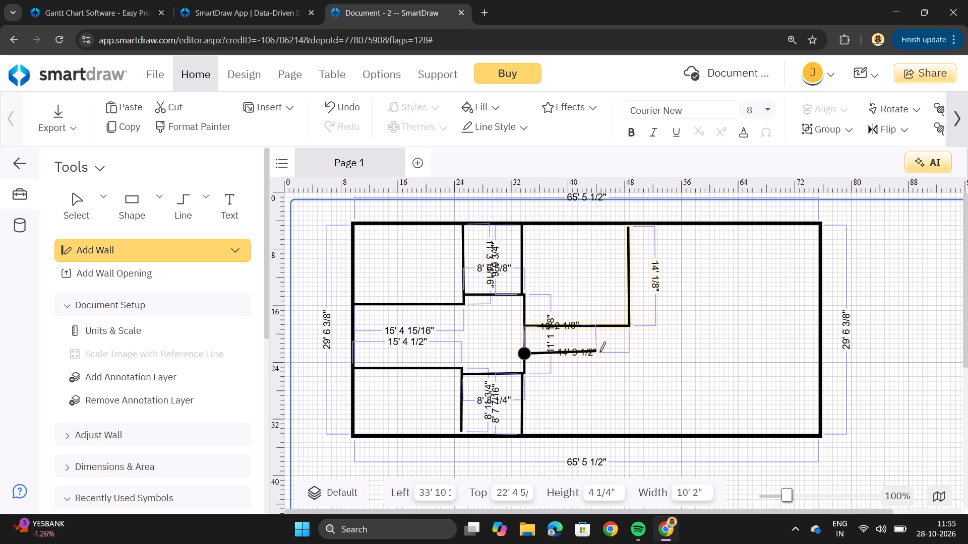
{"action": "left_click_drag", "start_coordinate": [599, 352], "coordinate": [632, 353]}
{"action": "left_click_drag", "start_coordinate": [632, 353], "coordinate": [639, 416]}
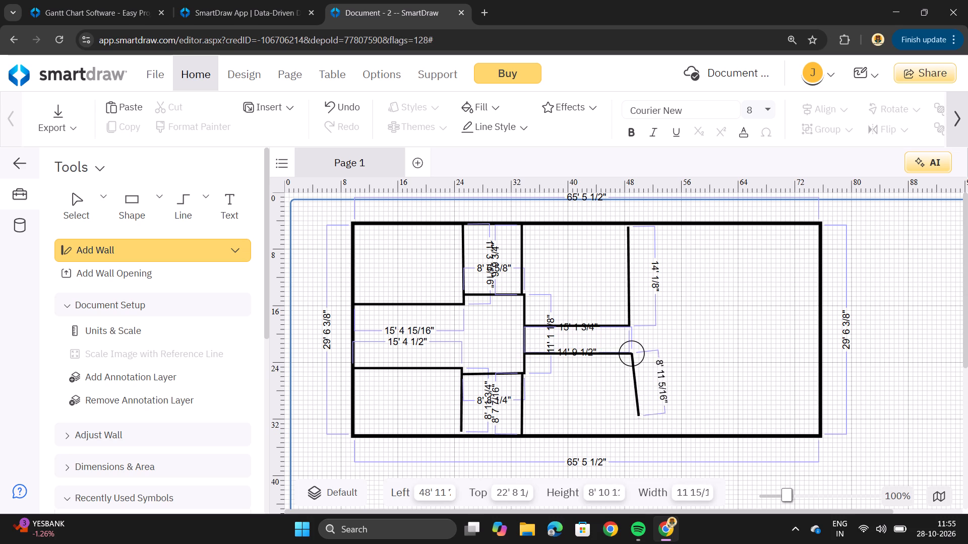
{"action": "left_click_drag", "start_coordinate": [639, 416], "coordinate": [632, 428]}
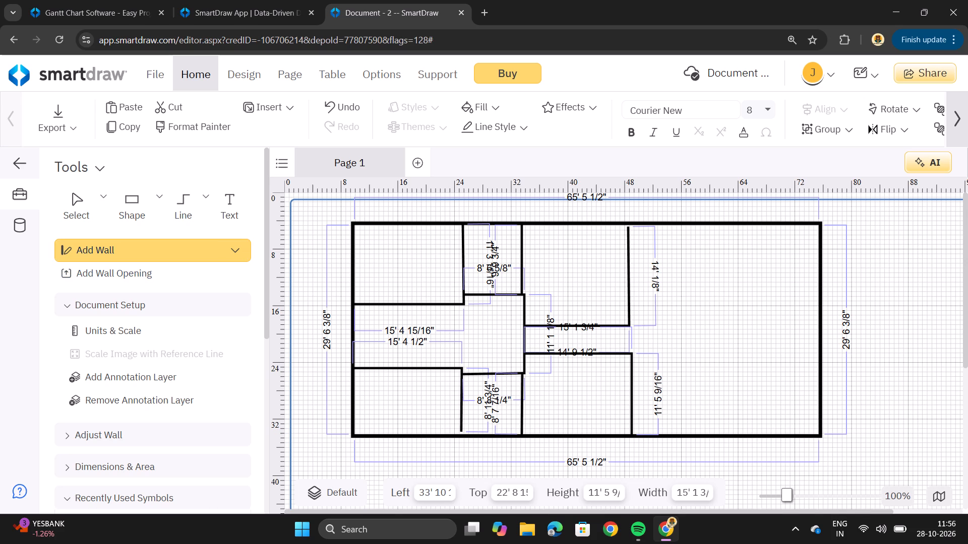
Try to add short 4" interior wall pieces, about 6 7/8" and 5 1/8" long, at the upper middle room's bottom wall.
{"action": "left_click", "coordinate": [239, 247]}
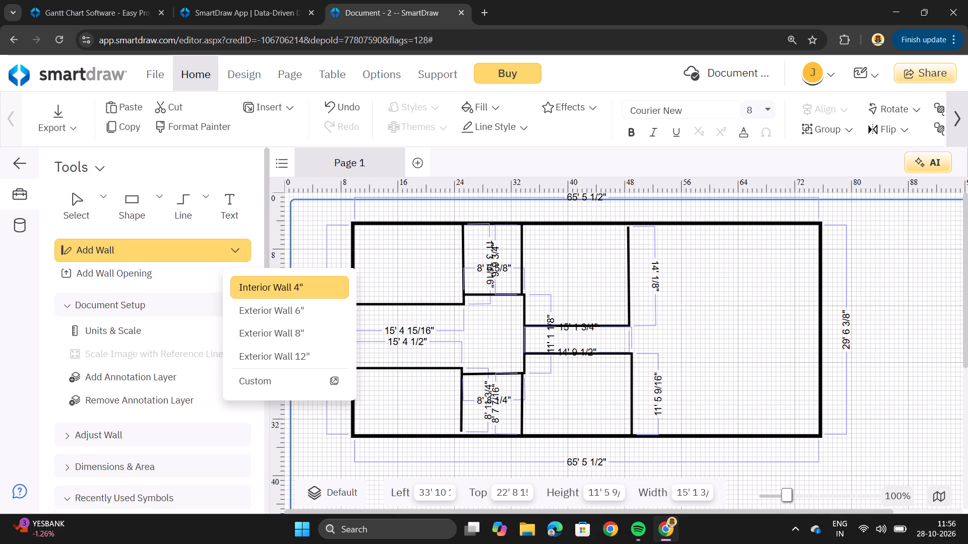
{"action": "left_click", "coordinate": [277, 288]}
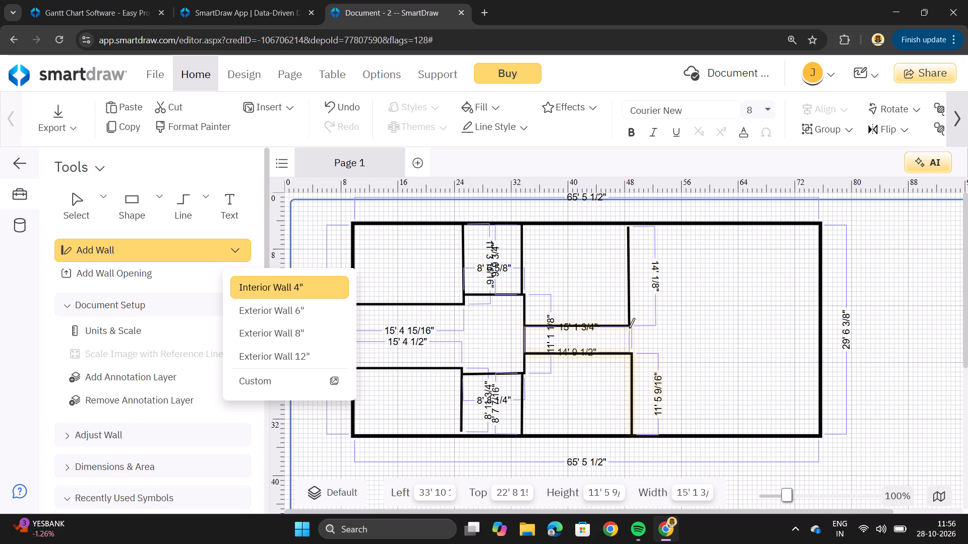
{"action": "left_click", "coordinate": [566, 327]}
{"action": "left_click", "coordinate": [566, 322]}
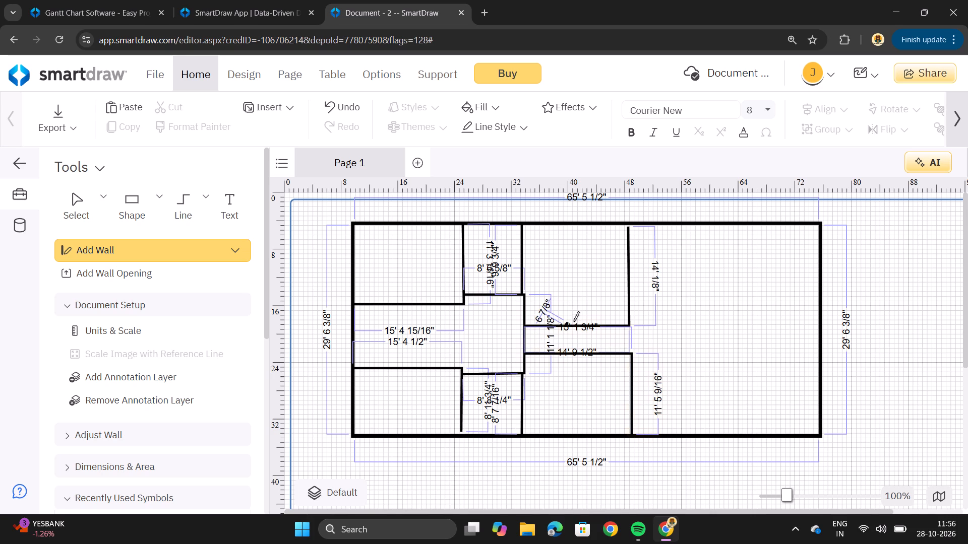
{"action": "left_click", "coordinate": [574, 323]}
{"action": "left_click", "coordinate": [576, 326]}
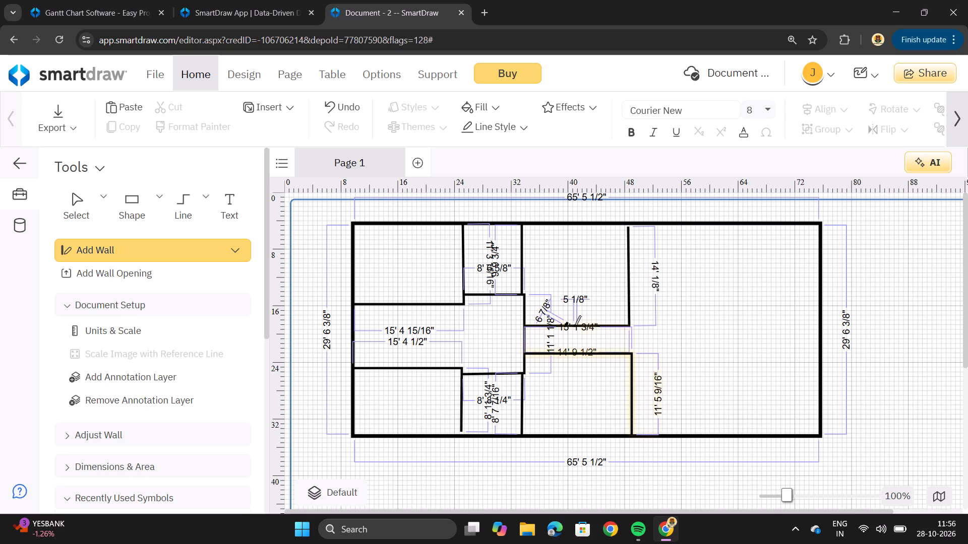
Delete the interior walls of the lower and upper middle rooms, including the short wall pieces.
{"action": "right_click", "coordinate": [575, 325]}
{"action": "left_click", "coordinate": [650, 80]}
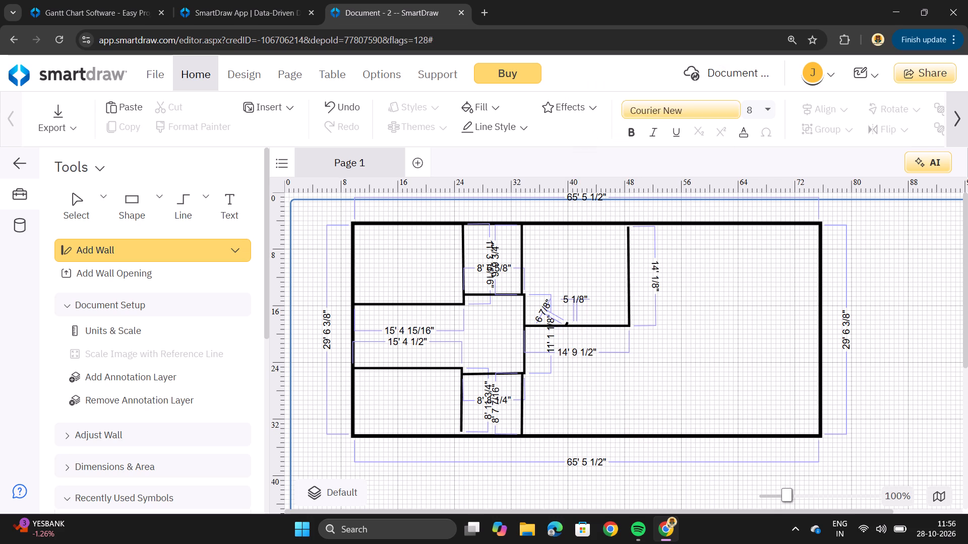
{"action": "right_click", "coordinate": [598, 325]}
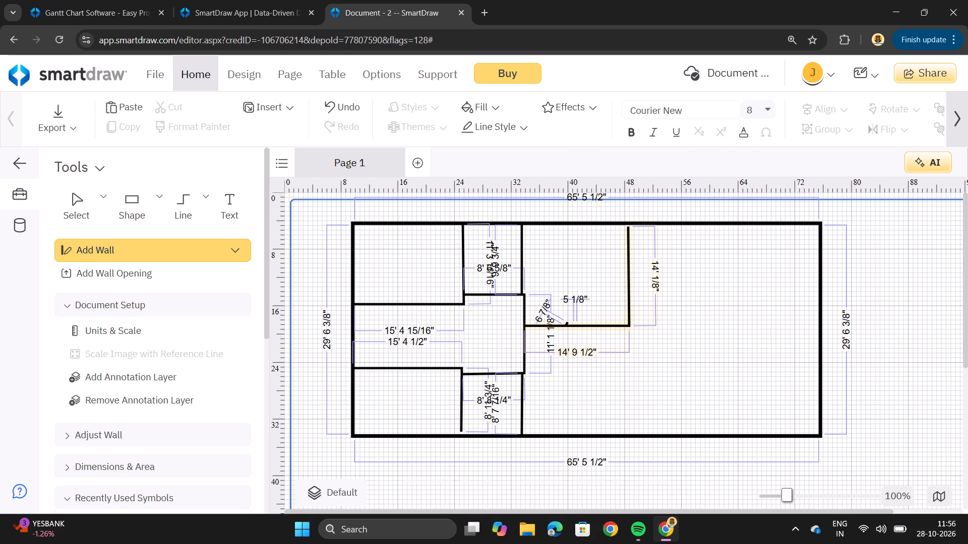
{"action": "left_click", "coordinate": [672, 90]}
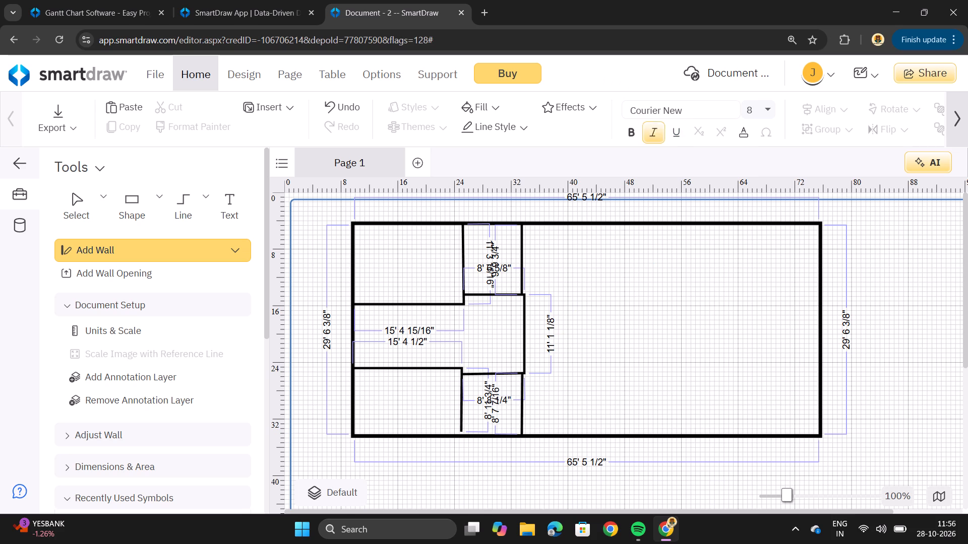
Draw 4" interior walls for an upper middle room, about 16' 3 7/16" wide and 12' 7 1/16" high, from the central enclosure to the top exterior wall.
{"action": "right_click_drag", "start_coordinate": [99, 86], "coordinate": [63, 85]}
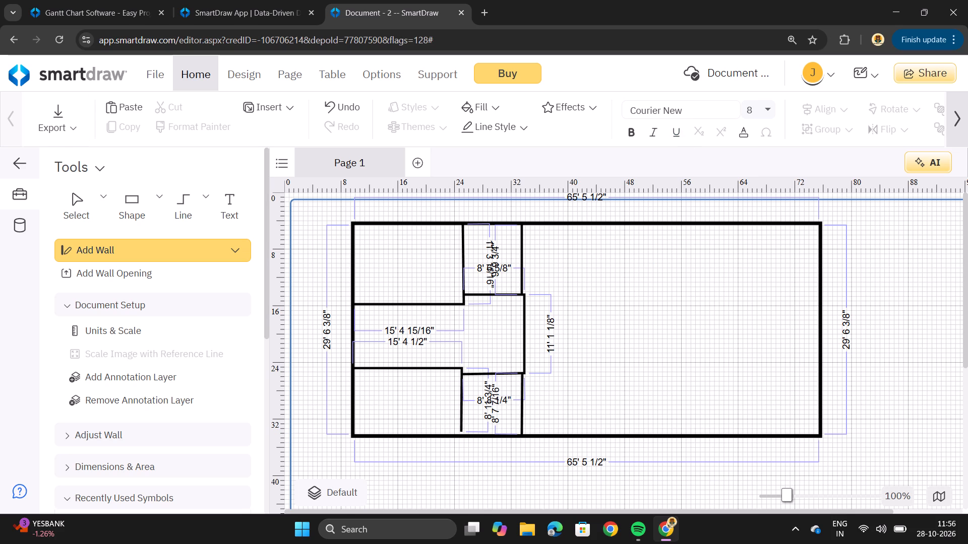
{"action": "left_click", "coordinate": [235, 243]}
{"action": "left_click", "coordinate": [241, 247]}
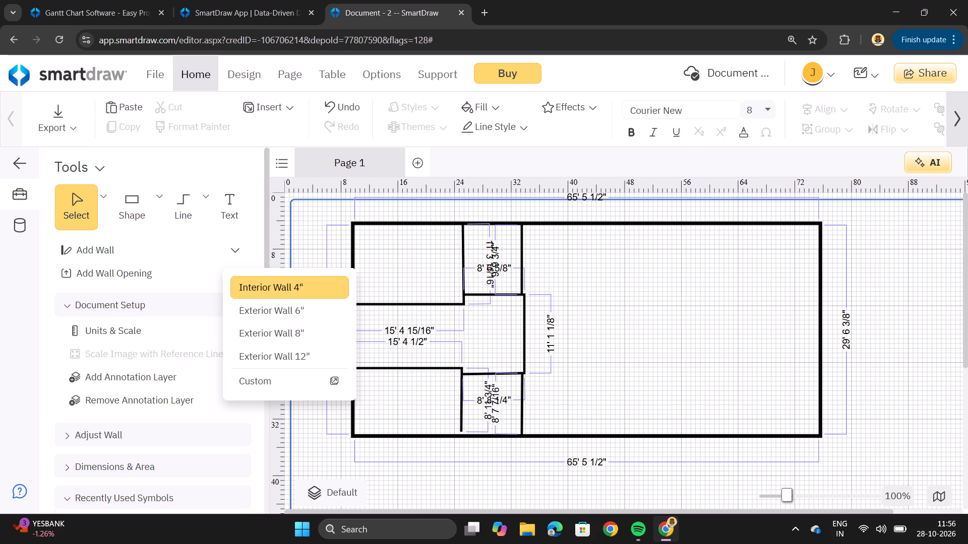
{"action": "left_click", "coordinate": [258, 283]}
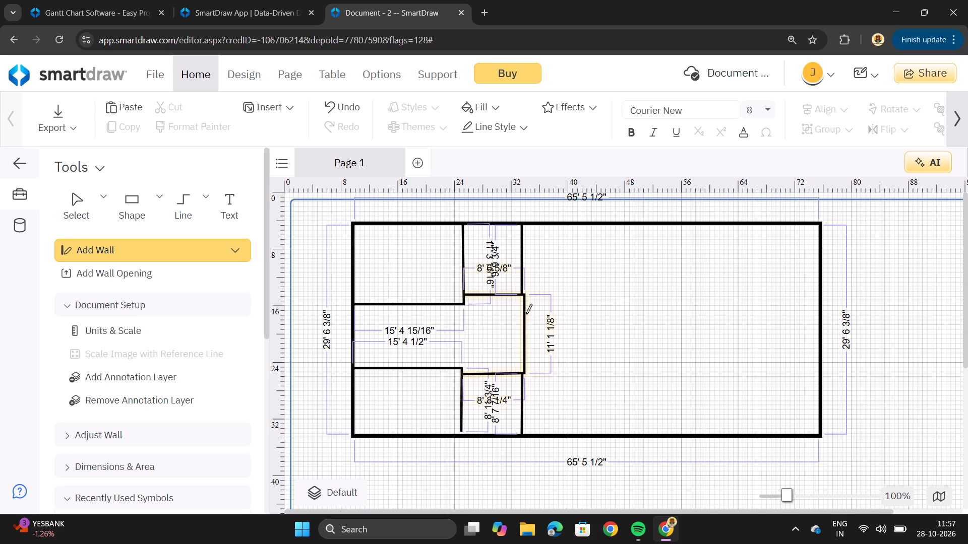
{"action": "left_click_drag", "start_coordinate": [526, 314], "coordinate": [640, 314]}
{"action": "left_click_drag", "start_coordinate": [640, 314], "coordinate": [641, 266]}
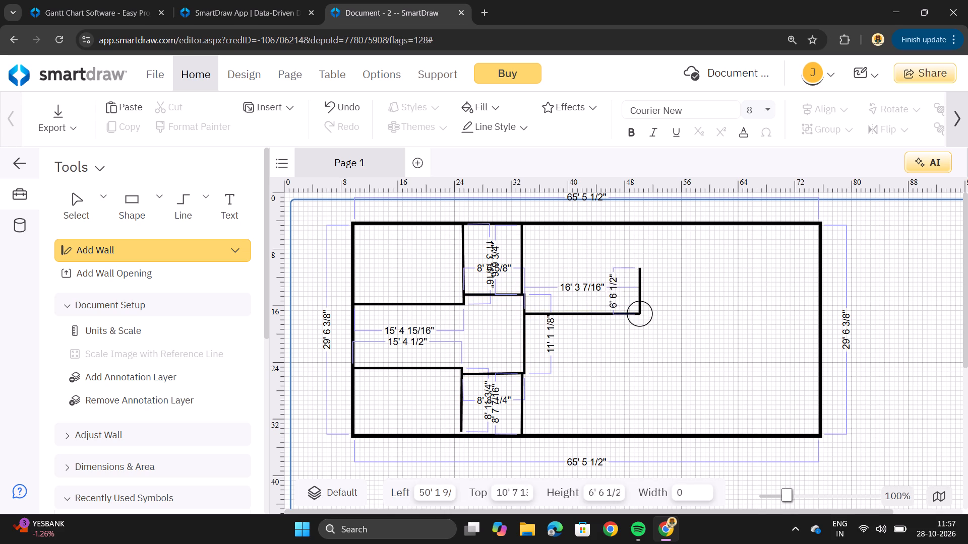
{"action": "left_click_drag", "start_coordinate": [641, 266], "coordinate": [634, 228]}
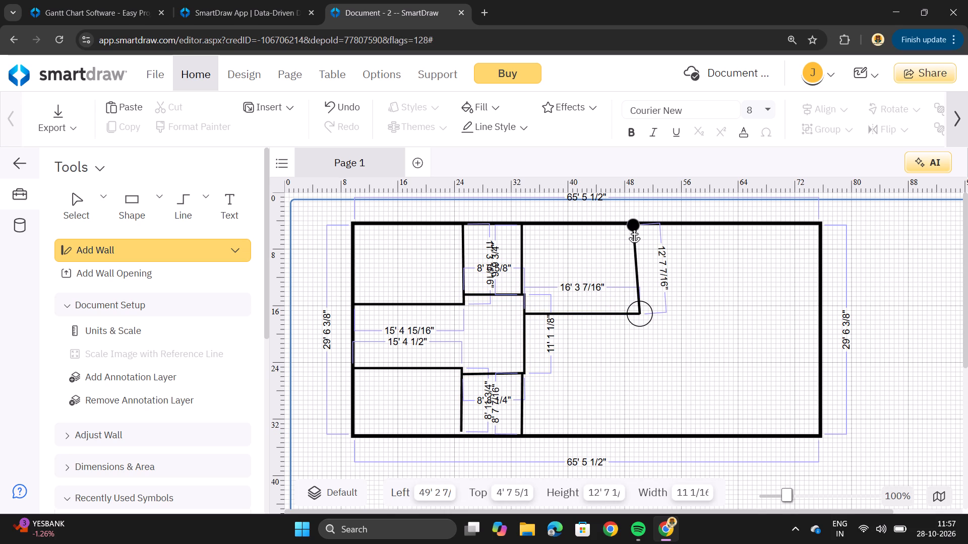
{"action": "left_click_drag", "start_coordinate": [634, 228], "coordinate": [638, 230]}
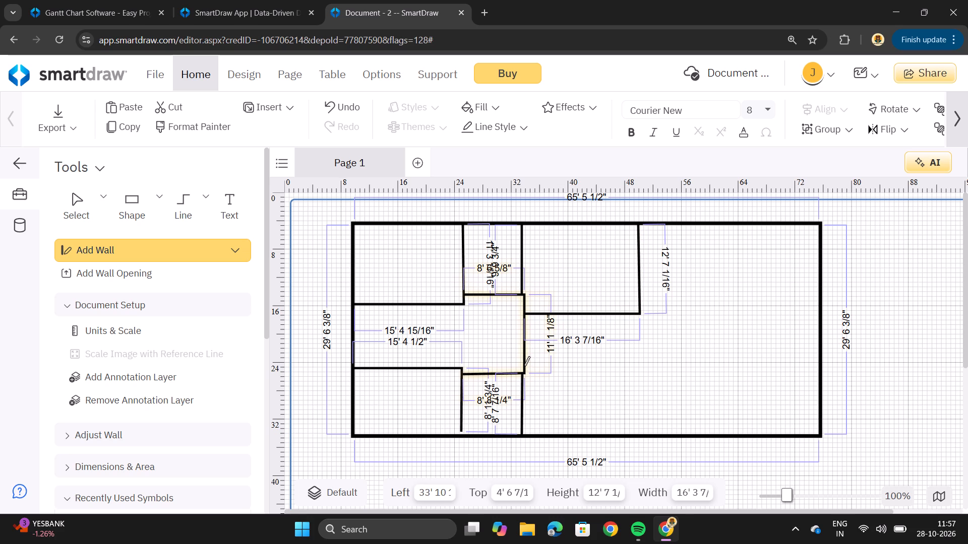
Draw 4" interior walls for a lower middle room, about 17' 6" wide and 9' 2 5/16" high, from the central enclosure toward the bottom exterior wall.
{"action": "left_click_drag", "start_coordinate": [524, 366], "coordinate": [649, 369]}
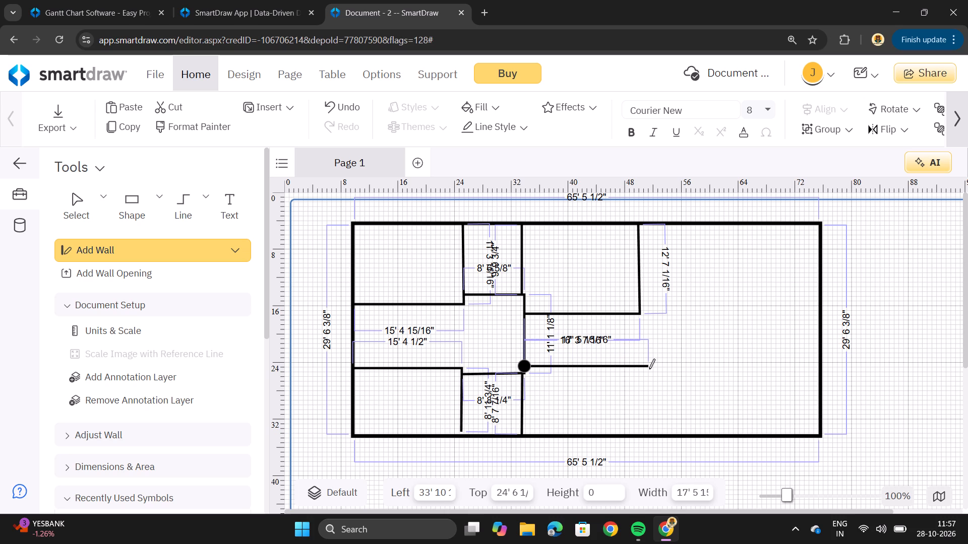
{"action": "left_click_drag", "start_coordinate": [649, 369], "coordinate": [648, 369]}
{"action": "left_click_drag", "start_coordinate": [648, 369], "coordinate": [649, 378]}
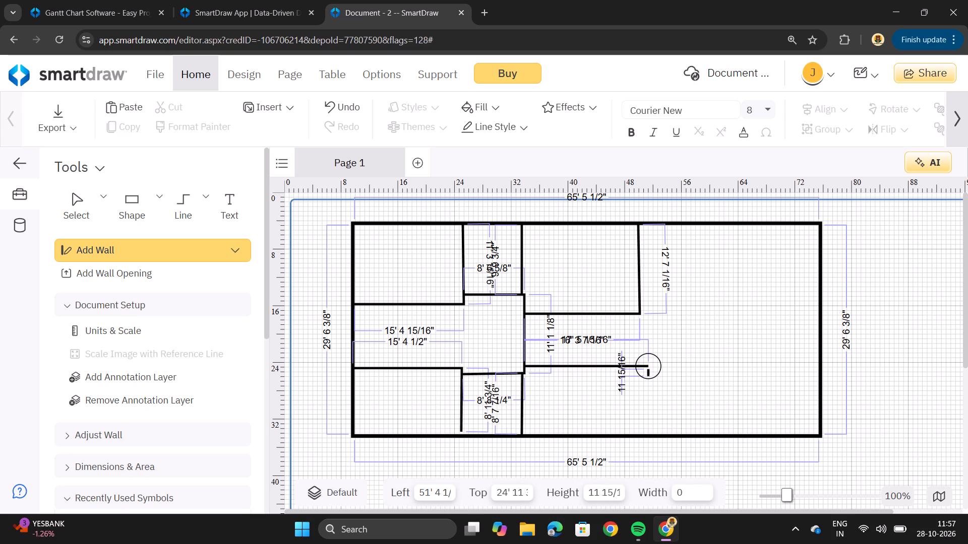
{"action": "left_click_drag", "start_coordinate": [649, 378], "coordinate": [652, 427]}
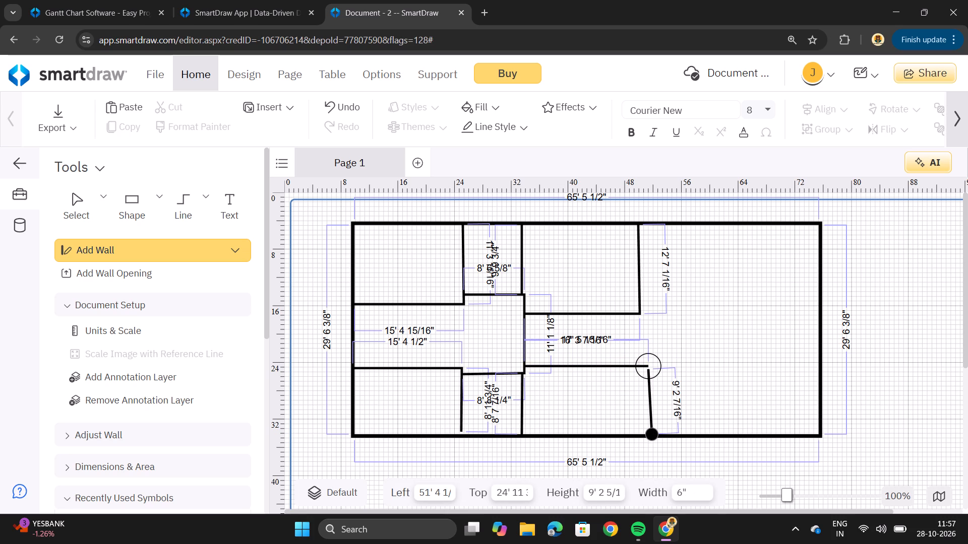
{"action": "left_click_drag", "start_coordinate": [652, 427], "coordinate": [647, 426]}
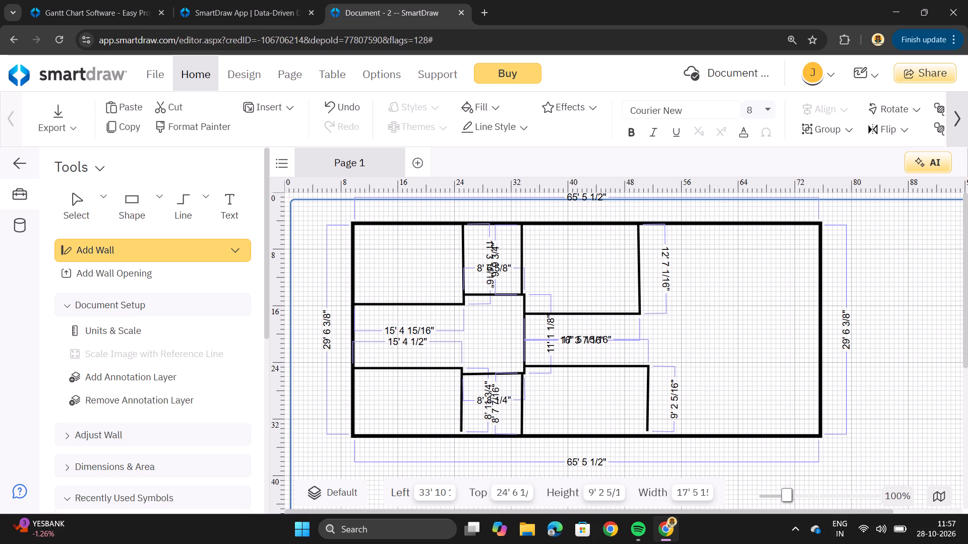
Extend 4" interior walls from both middle rooms' corners to the right exterior wall, about 25' 6 3/16" (upper) and 24' 5/16" (lower) long.
{"action": "left_click", "coordinate": [227, 246]}
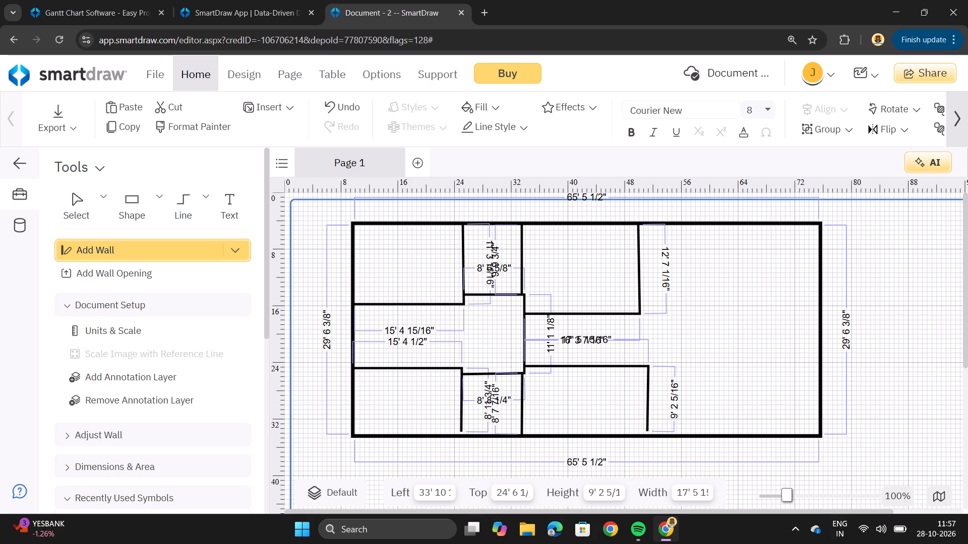
{"action": "left_click", "coordinate": [299, 290]}
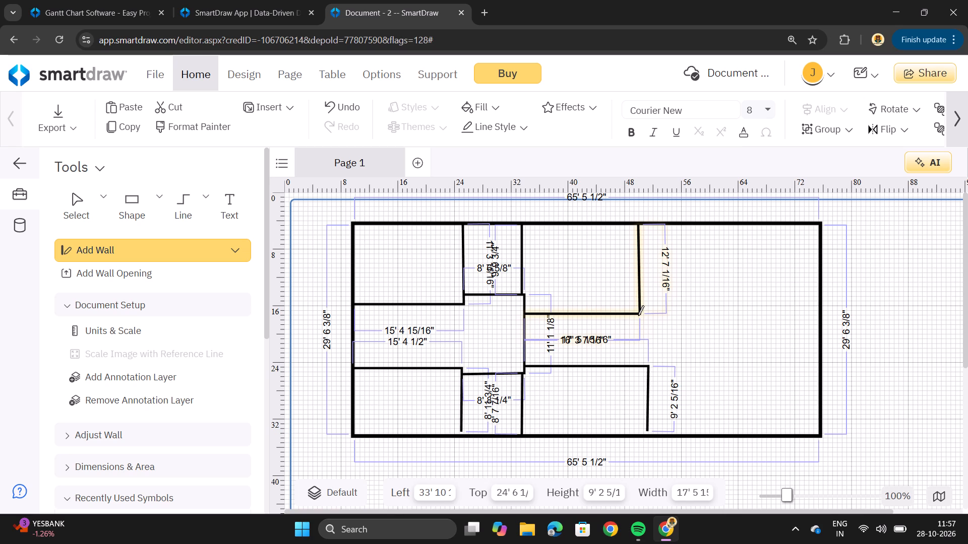
{"action": "left_click_drag", "start_coordinate": [638, 315], "coordinate": [814, 314]}
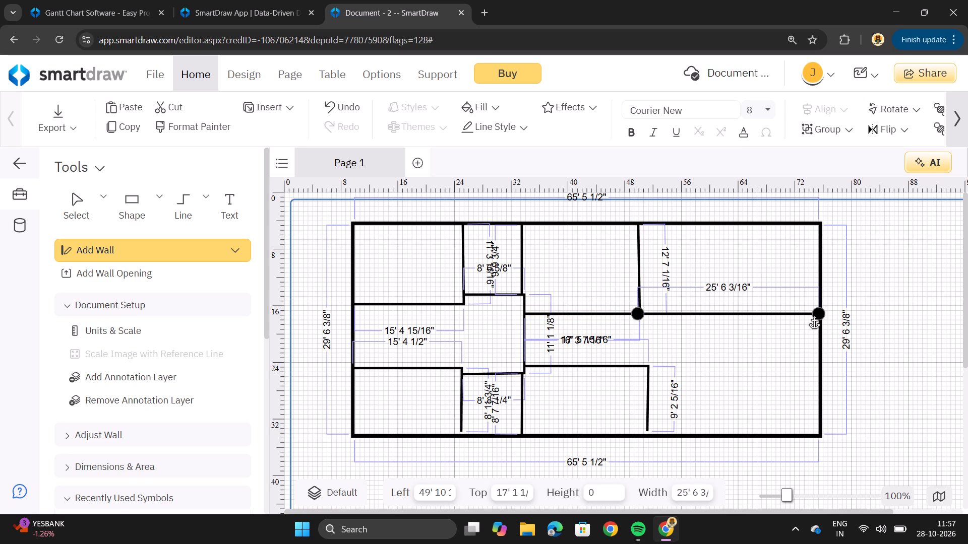
{"action": "left_click_drag", "start_coordinate": [814, 314], "coordinate": [817, 314]}
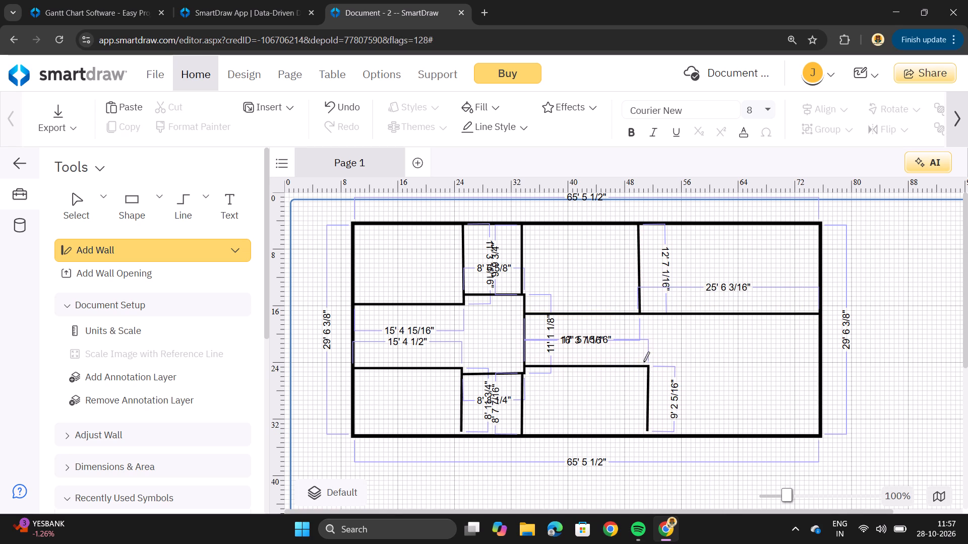
{"action": "left_click_drag", "start_coordinate": [647, 368], "coordinate": [736, 368]}
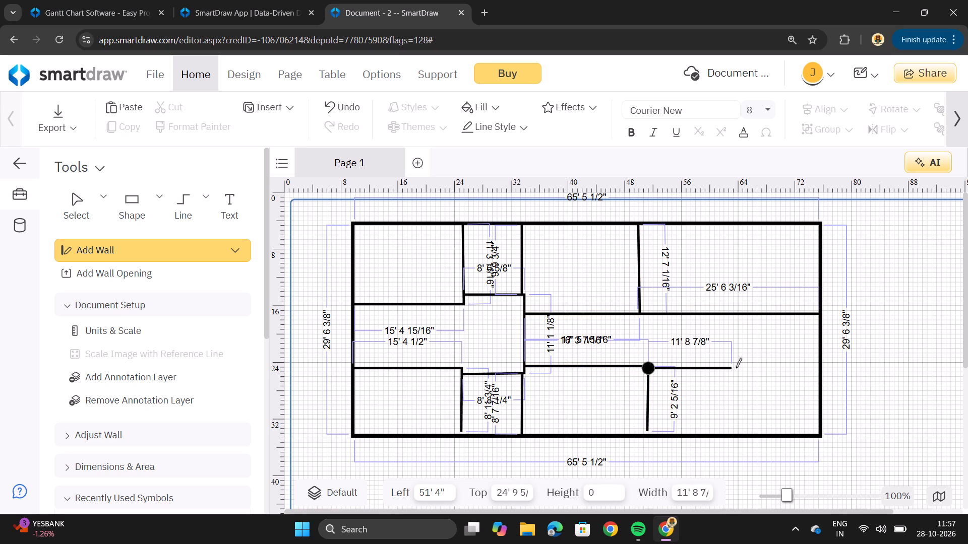
{"action": "left_click_drag", "start_coordinate": [736, 368], "coordinate": [819, 367]}
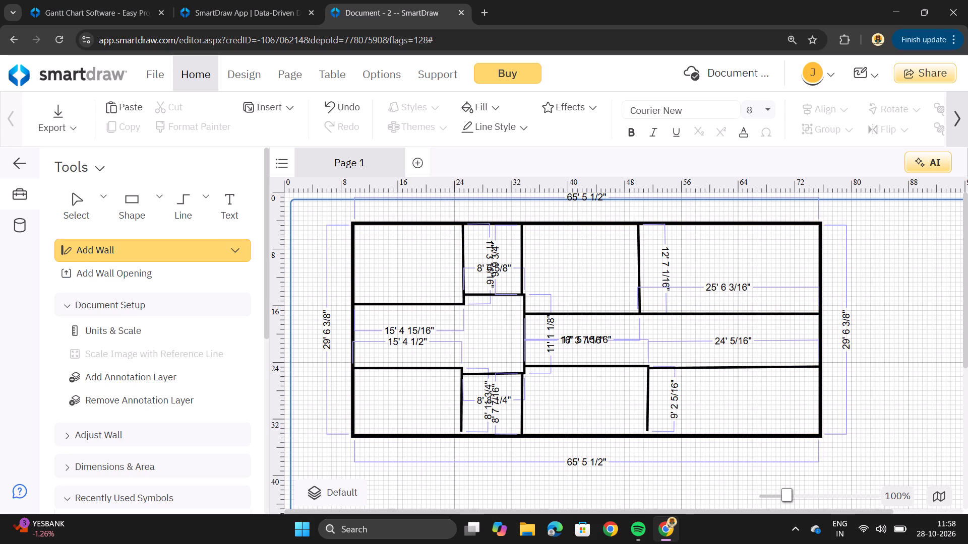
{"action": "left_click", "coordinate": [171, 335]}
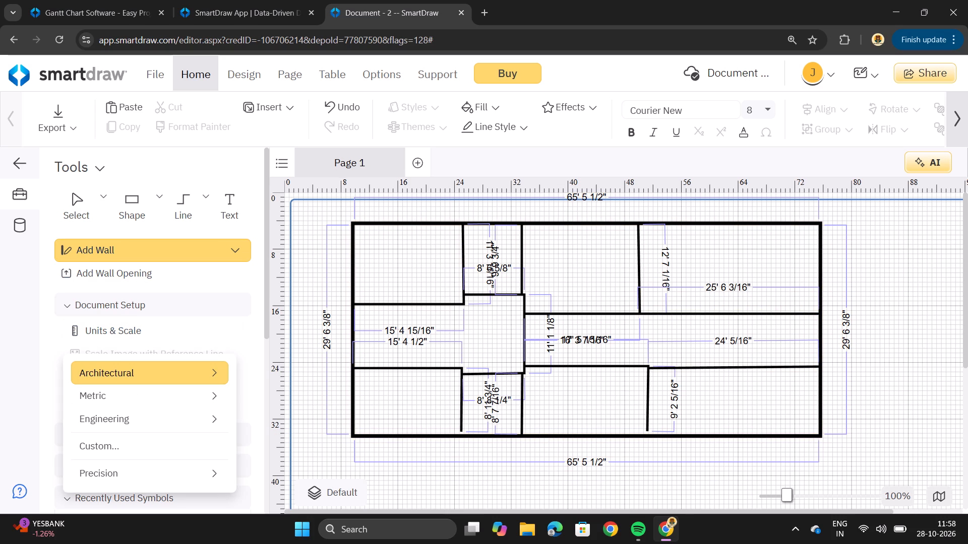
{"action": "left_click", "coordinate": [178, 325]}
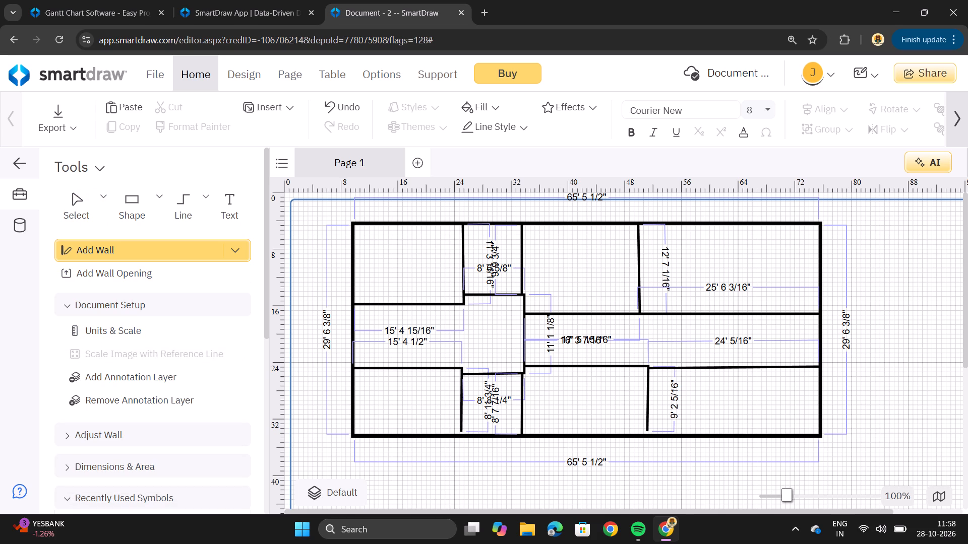
Draw a horizontal straight line about 13' 8 11/16" long just below the exterior wall of the lower-left room.
{"action": "left_click", "coordinate": [199, 207]}
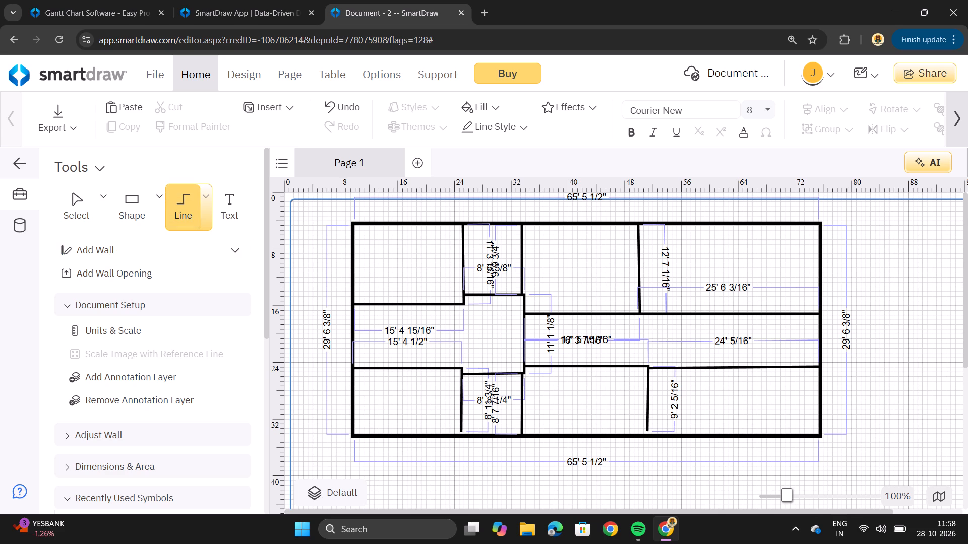
{"action": "left_click", "coordinate": [181, 196]}
{"action": "left_click", "coordinate": [204, 197]}
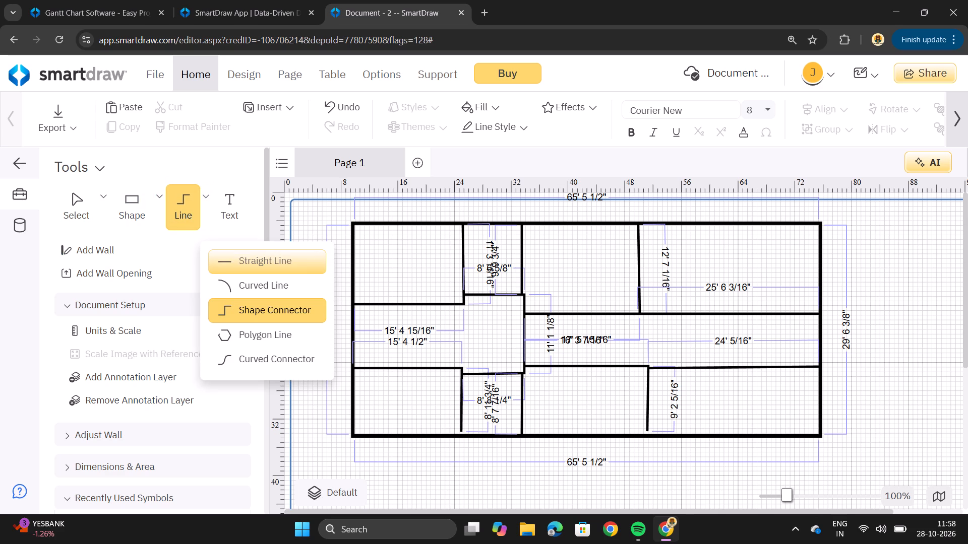
{"action": "left_click", "coordinate": [236, 258]}
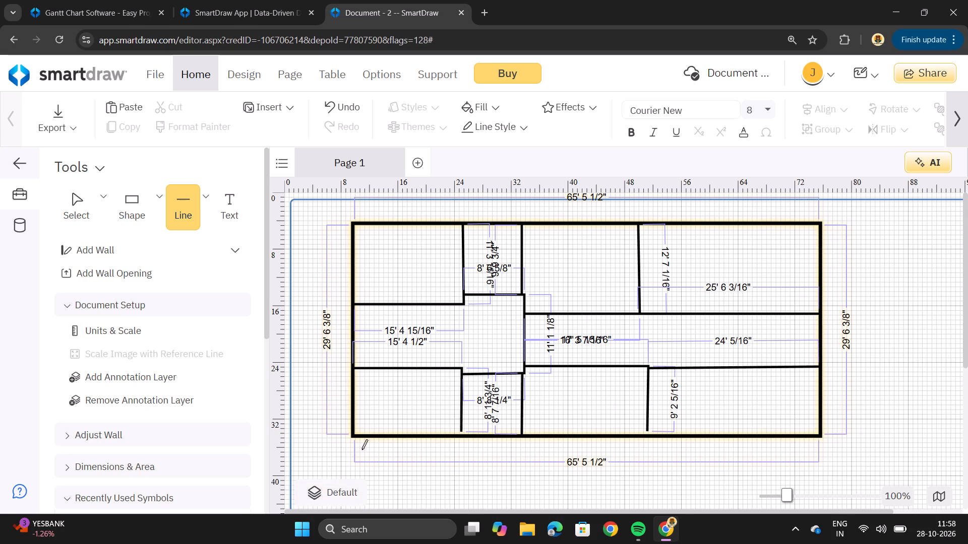
{"action": "left_click_drag", "start_coordinate": [361, 449], "coordinate": [456, 452]}
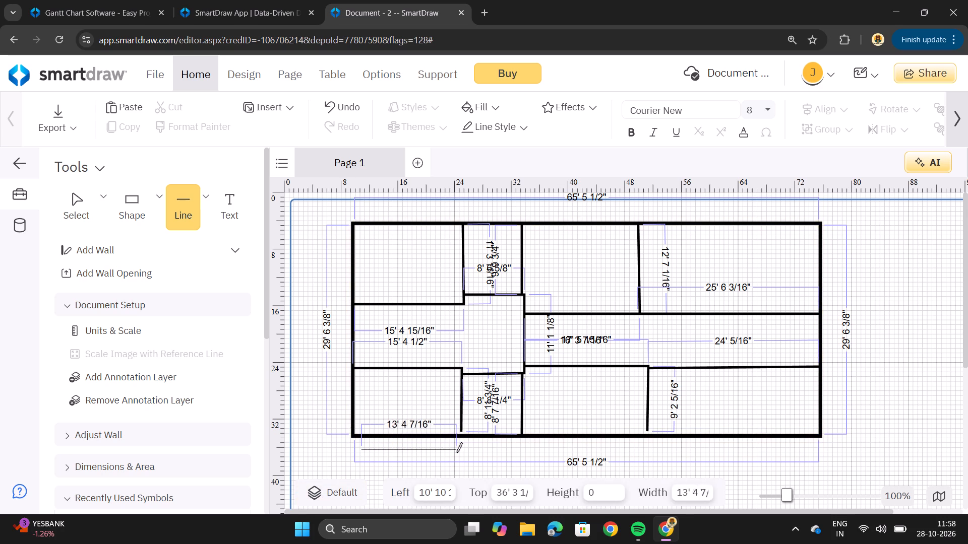
{"action": "left_click_drag", "start_coordinate": [456, 452], "coordinate": [459, 452]}
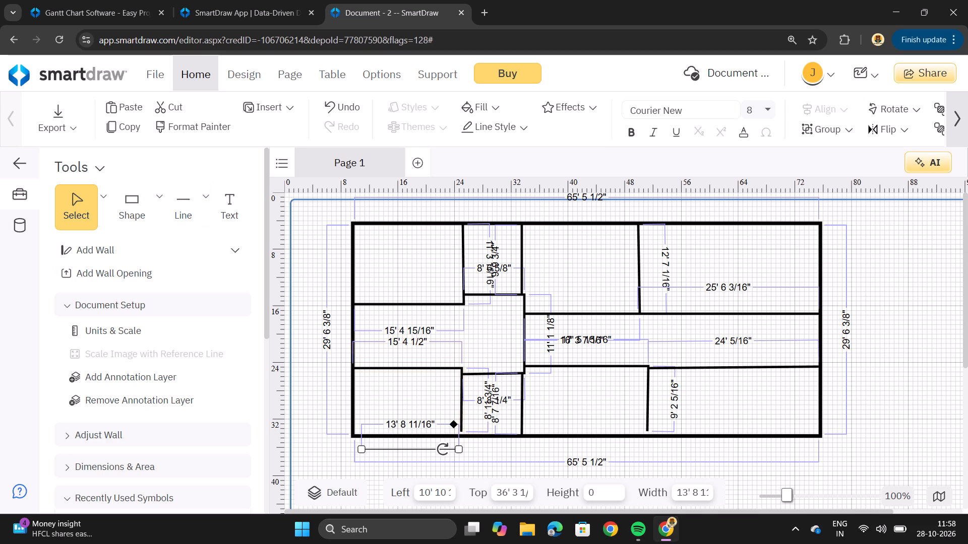
{"action": "left_click", "coordinate": [413, 397]}
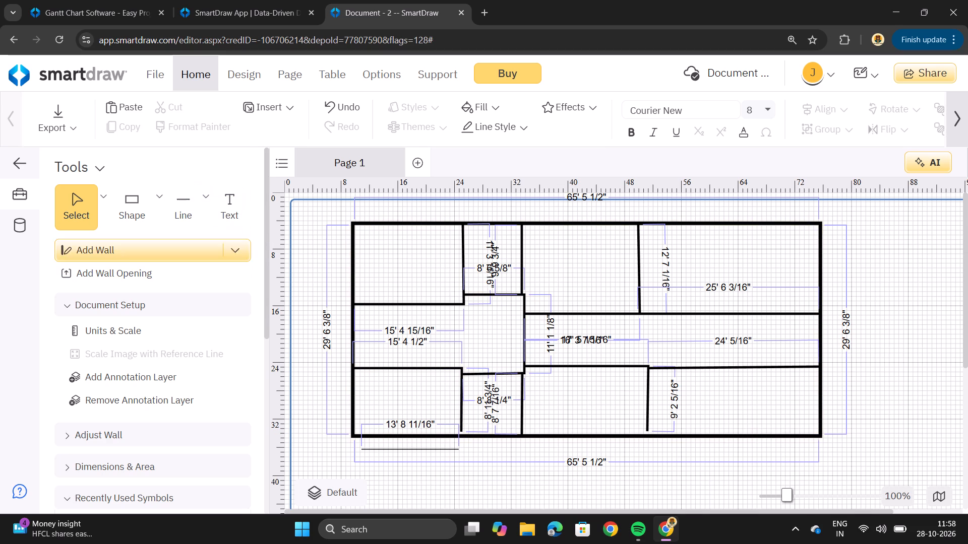
Add a short 4" interior wall piece joining the lower-left room's right wall to the bottom exterior wall.
{"action": "left_click", "coordinate": [214, 246]}
{"action": "left_click", "coordinate": [236, 246]}
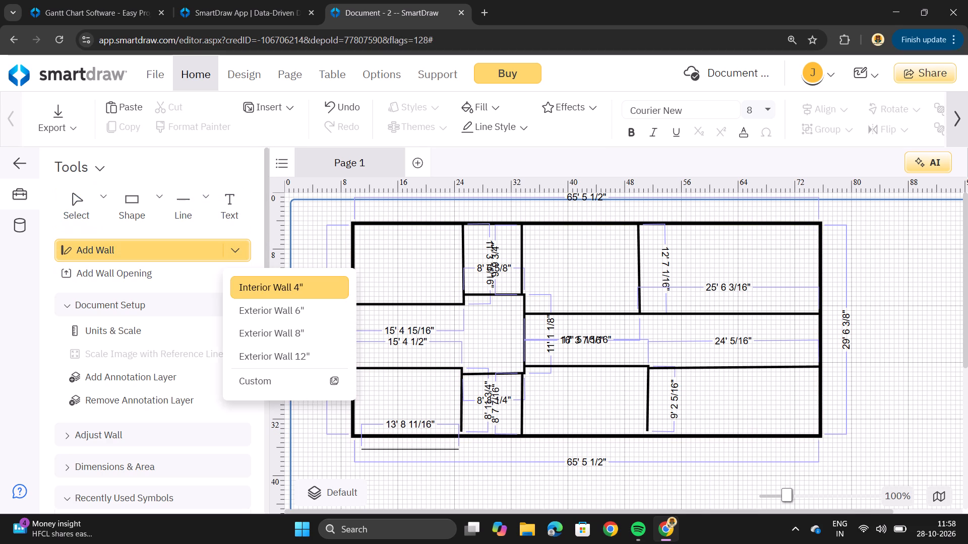
{"action": "left_click", "coordinate": [267, 289]}
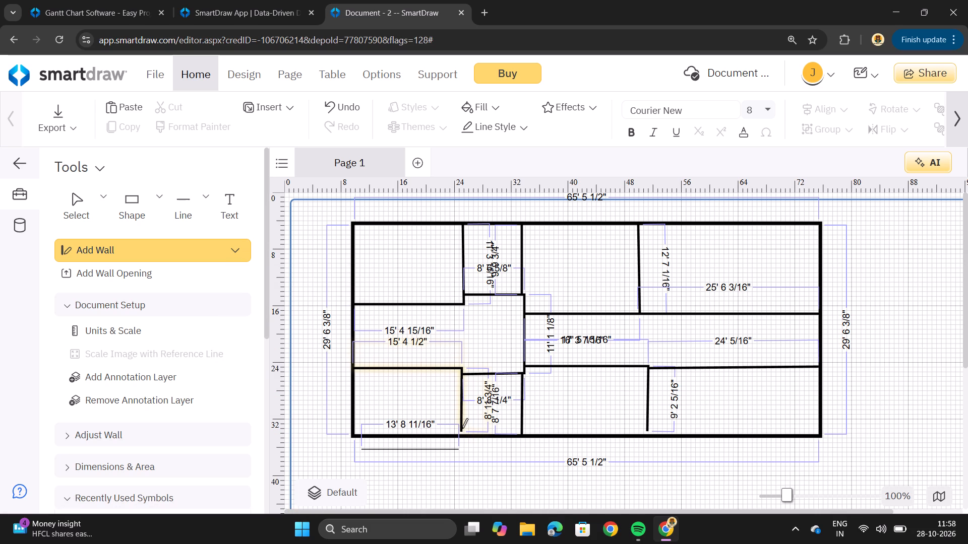
{"action": "left_click", "coordinate": [462, 428]}
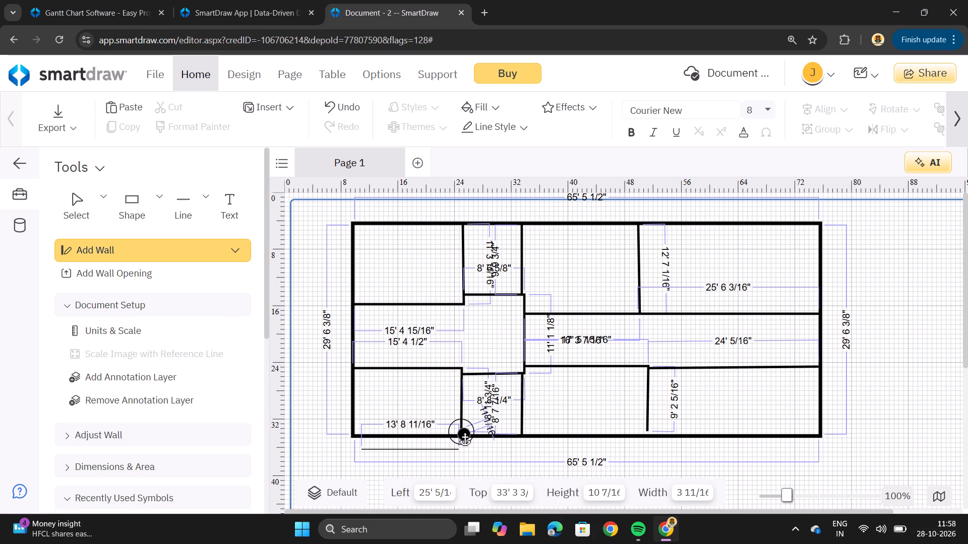
{"action": "right_click", "coordinate": [464, 431]}
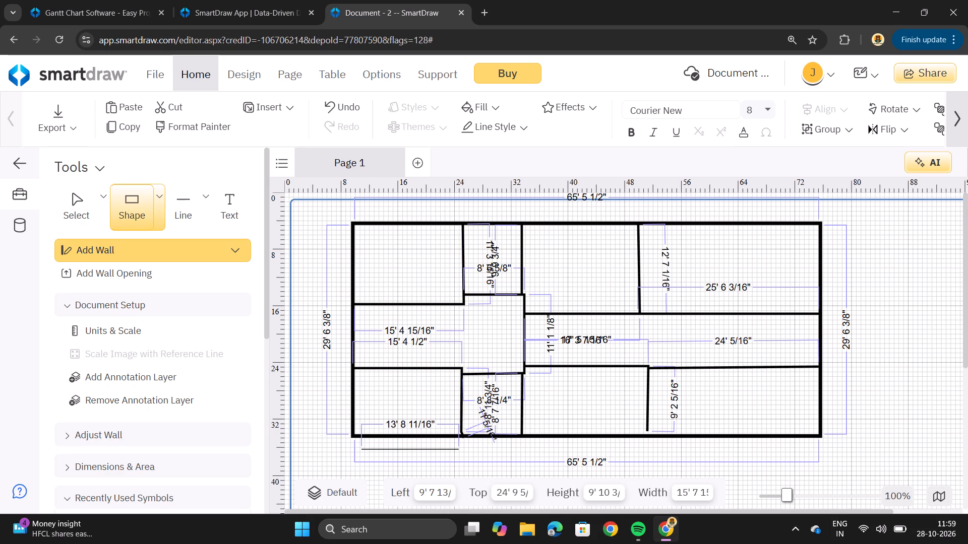
Draw a short straight line about 2' 2" long just above the exterior outline's upper-left corner.
{"action": "left_click", "coordinate": [211, 197]}
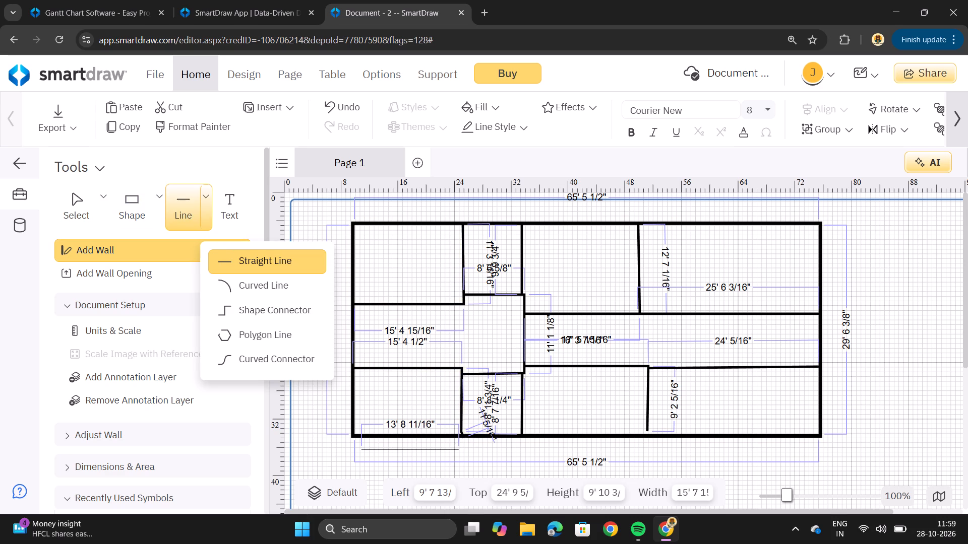
{"action": "left_click", "coordinate": [192, 205]}
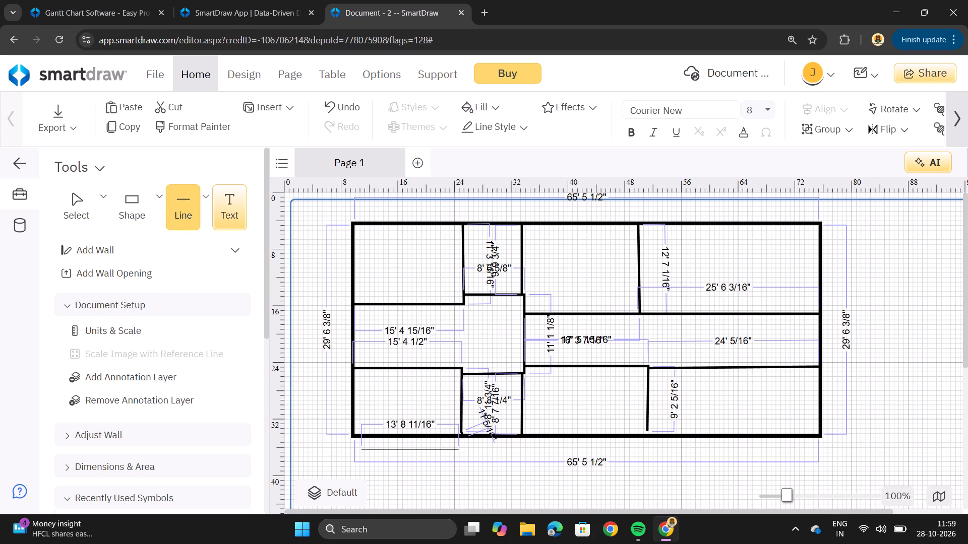
{"action": "left_click_drag", "start_coordinate": [187, 207], "coordinate": [358, 218]}
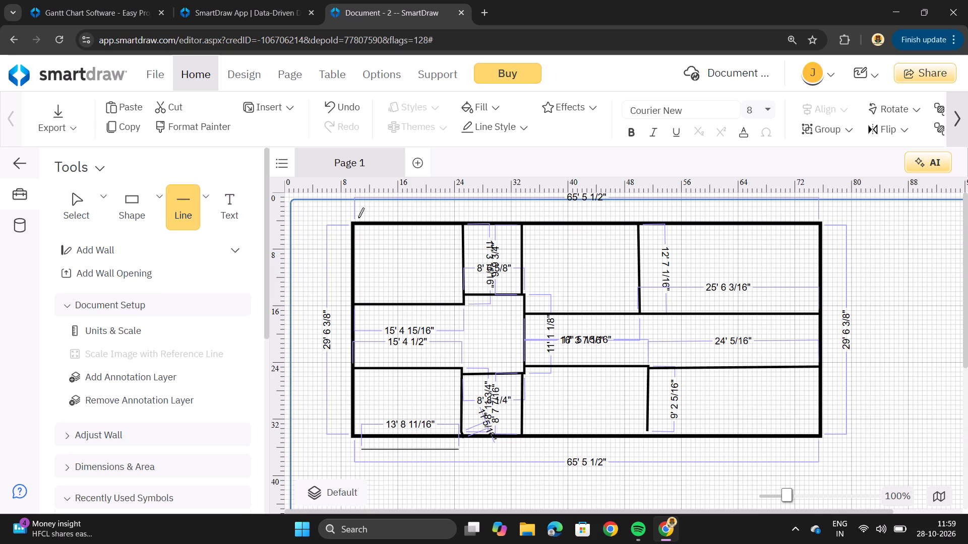
{"action": "left_click_drag", "start_coordinate": [358, 218], "coordinate": [358, 211]}
{"action": "left_click_drag", "start_coordinate": [358, 211], "coordinate": [370, 212]}
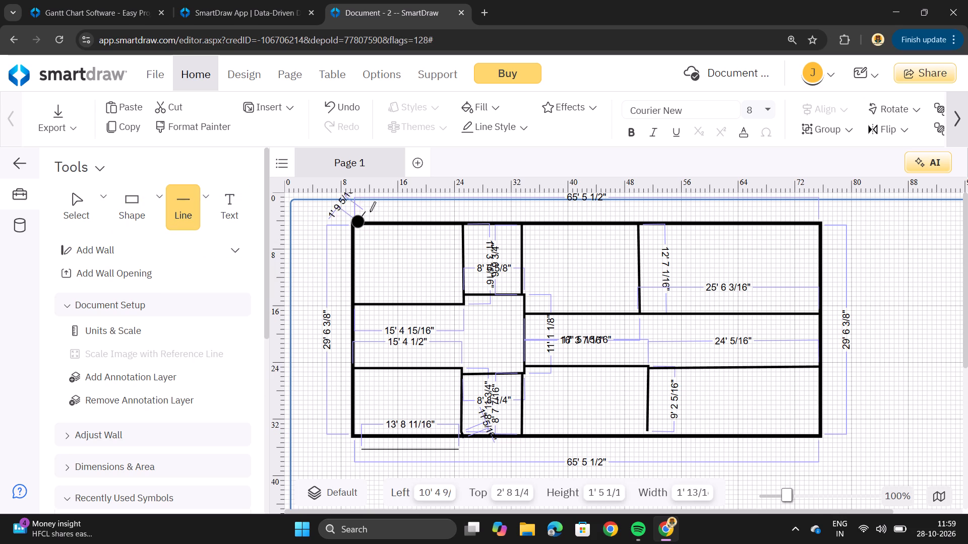
{"action": "left_click_drag", "start_coordinate": [370, 212], "coordinate": [372, 214]}
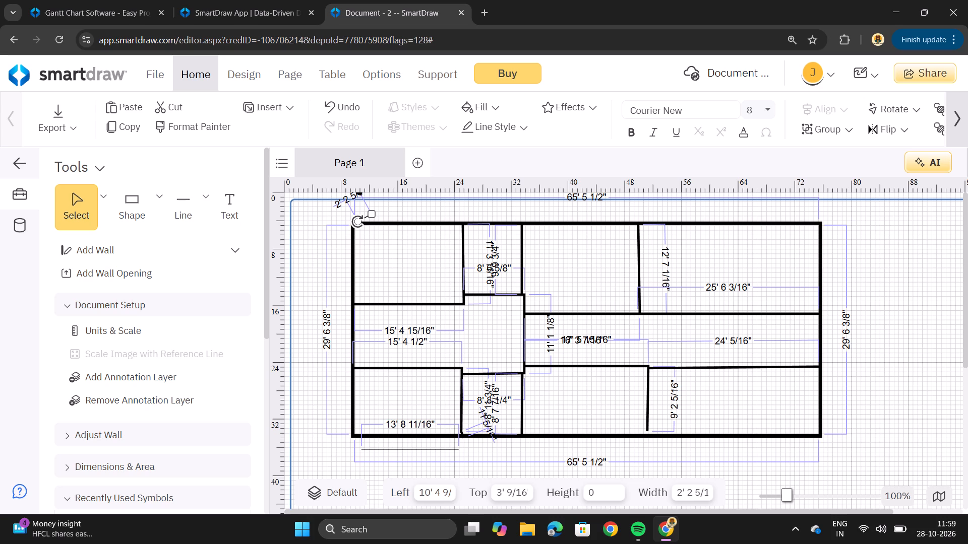
Cut the short straight line just above the exterior outline's upper-left corner.
{"action": "right_click", "coordinate": [366, 214]}
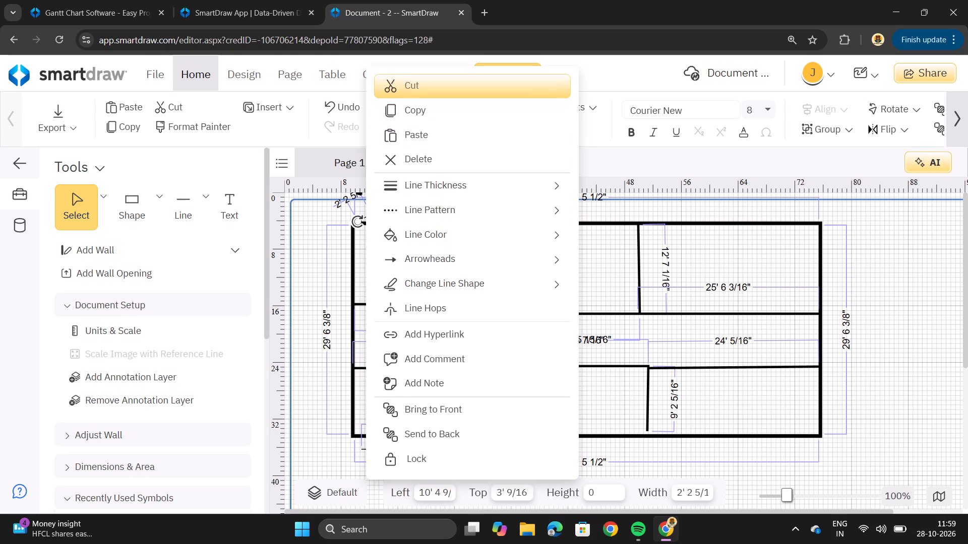
{"action": "left_click", "coordinate": [430, 92]}
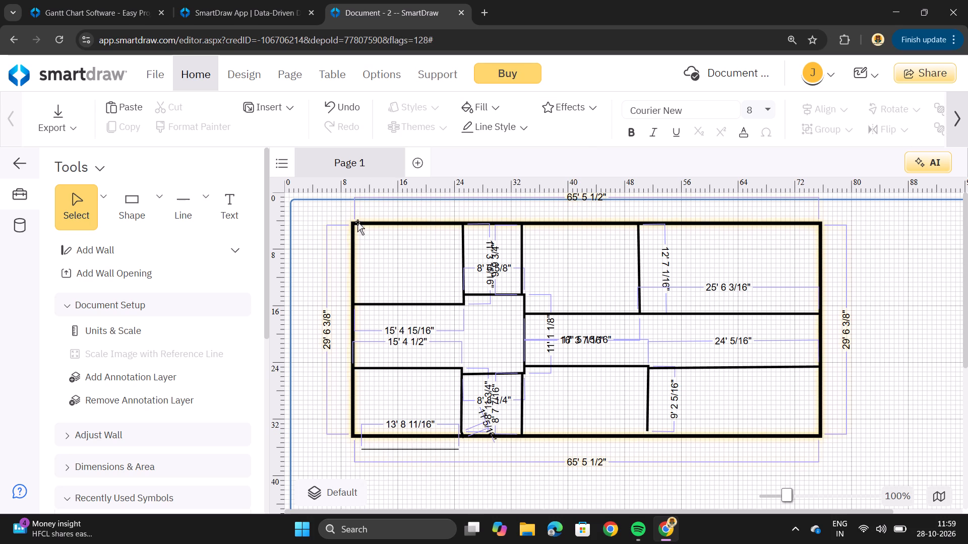
Draw a horizontal straight line just above the exterior wall of the upper-left room.
{"action": "left_click_drag", "start_coordinate": [183, 202], "coordinate": [184, 201]}
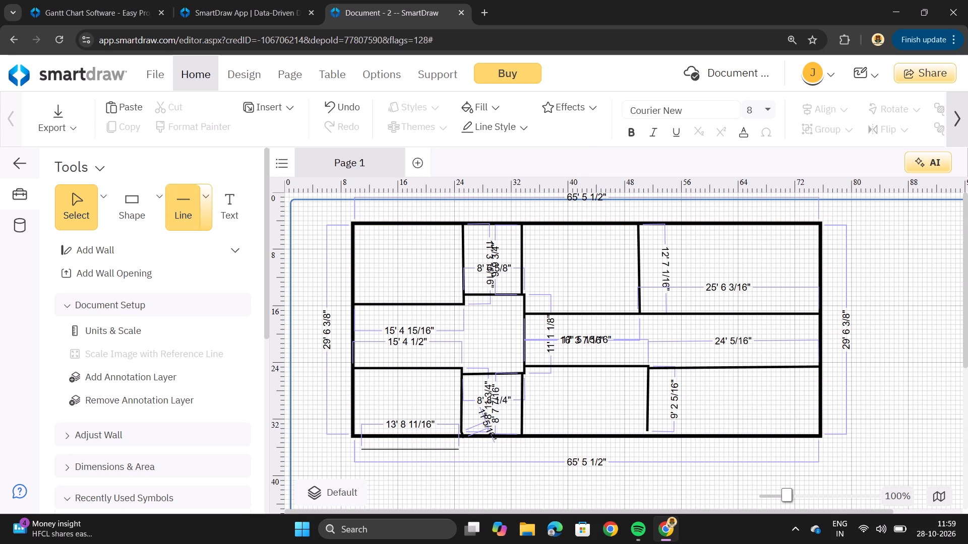
{"action": "left_click_drag", "start_coordinate": [184, 201], "coordinate": [289, 195]}
{"action": "left_click_drag", "start_coordinate": [294, 194], "coordinate": [362, 211]}
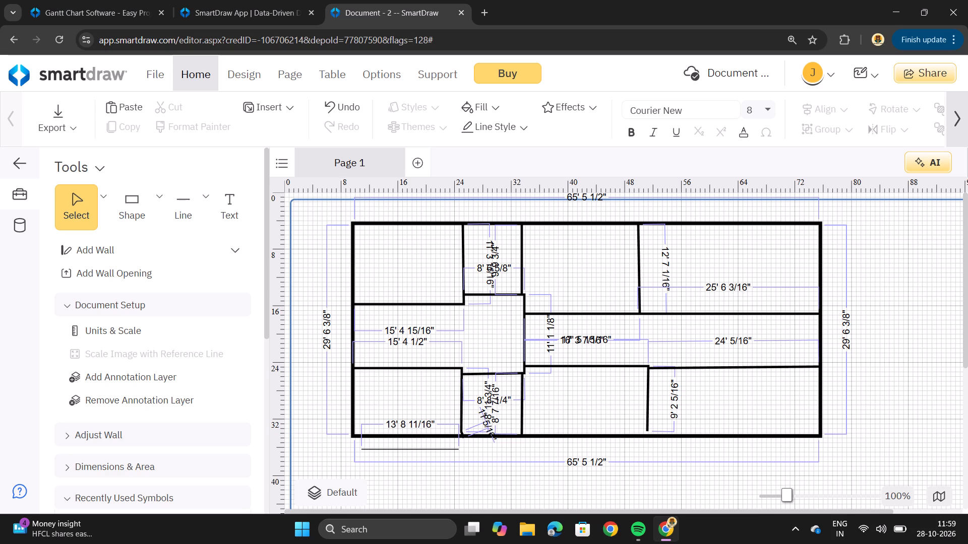
{"action": "left_click_drag", "start_coordinate": [195, 200], "coordinate": [349, 192]}
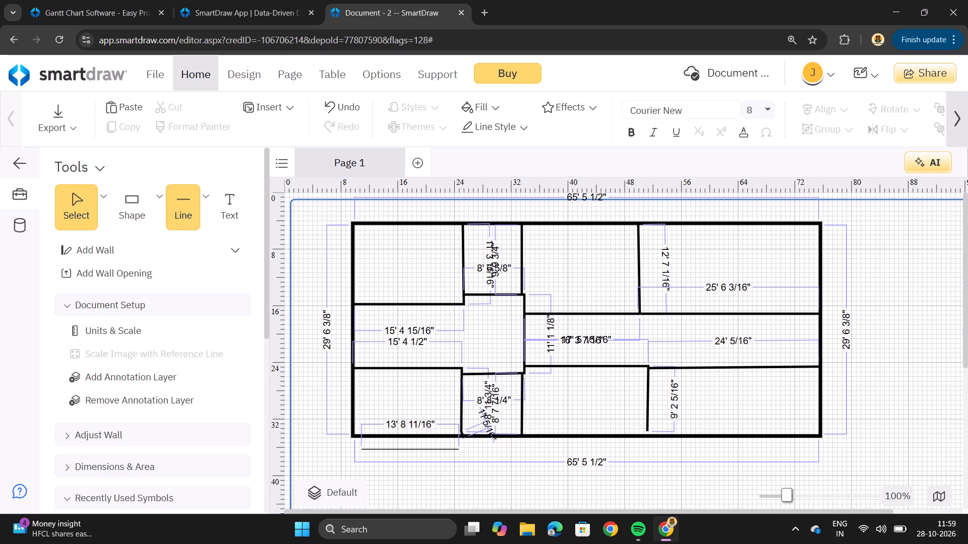
{"action": "left_click_drag", "start_coordinate": [349, 192], "coordinate": [360, 210]}
{"action": "left_click_drag", "start_coordinate": [360, 210], "coordinate": [395, 209]}
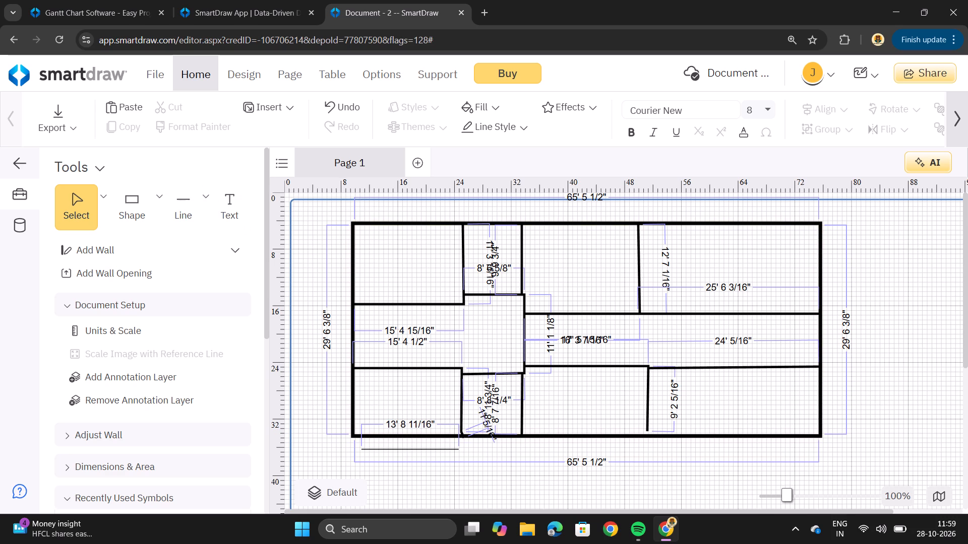
{"action": "left_click_drag", "start_coordinate": [359, 208], "coordinate": [447, 210]}
{"action": "left_click_drag", "start_coordinate": [447, 210], "coordinate": [448, 210]}
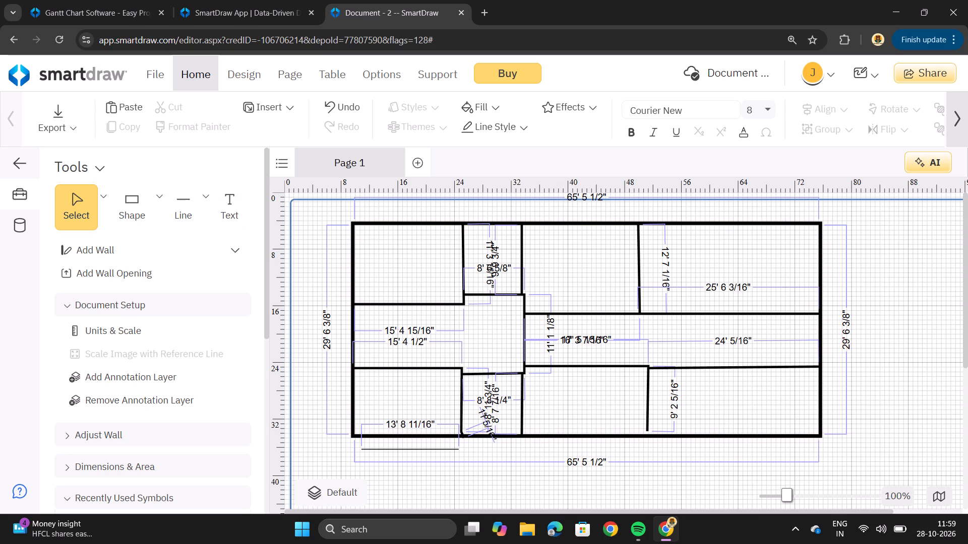
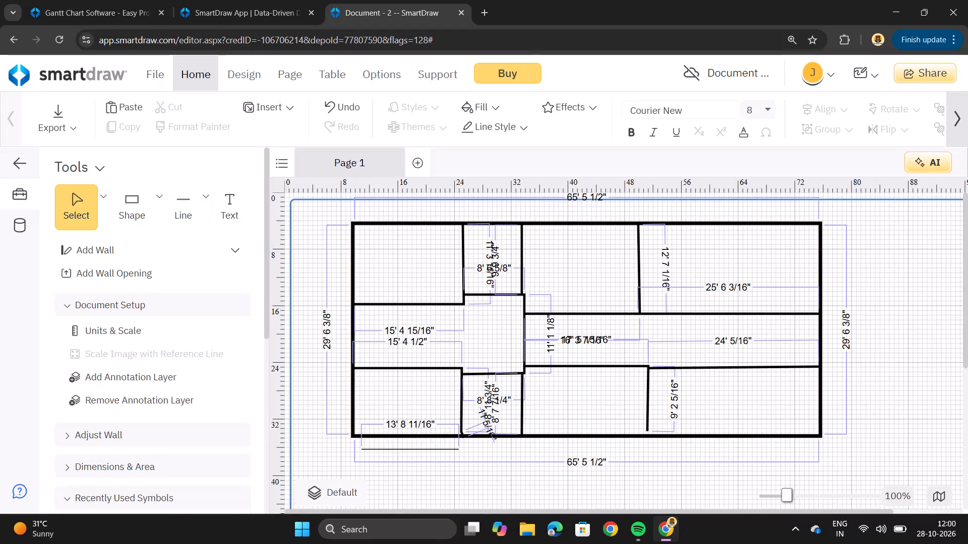
Draw a horizontal straight line about 12' 10" long just above the exterior wall of the upper-left room.
{"action": "left_click_drag", "start_coordinate": [189, 213], "coordinate": [227, 203]}
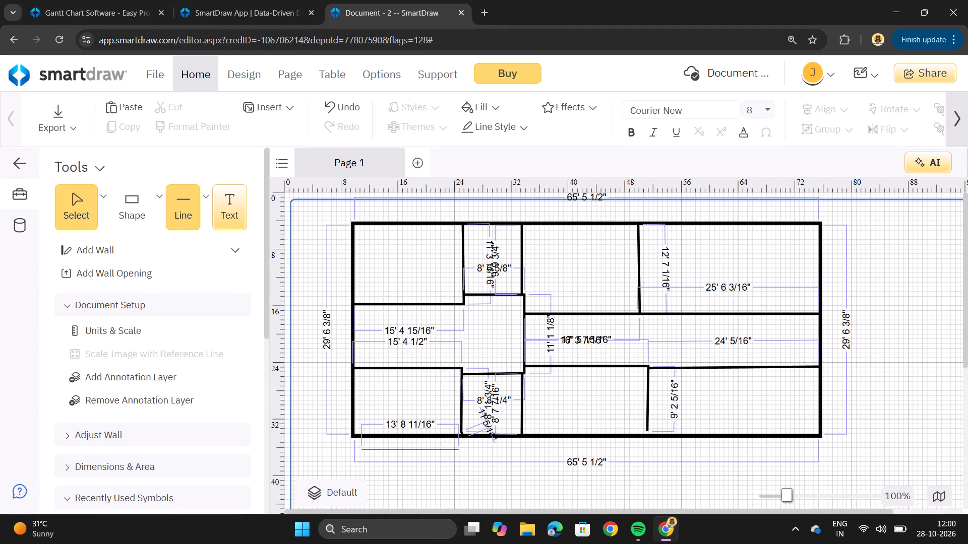
{"action": "left_click_drag", "start_coordinate": [227, 203], "coordinate": [365, 206]}
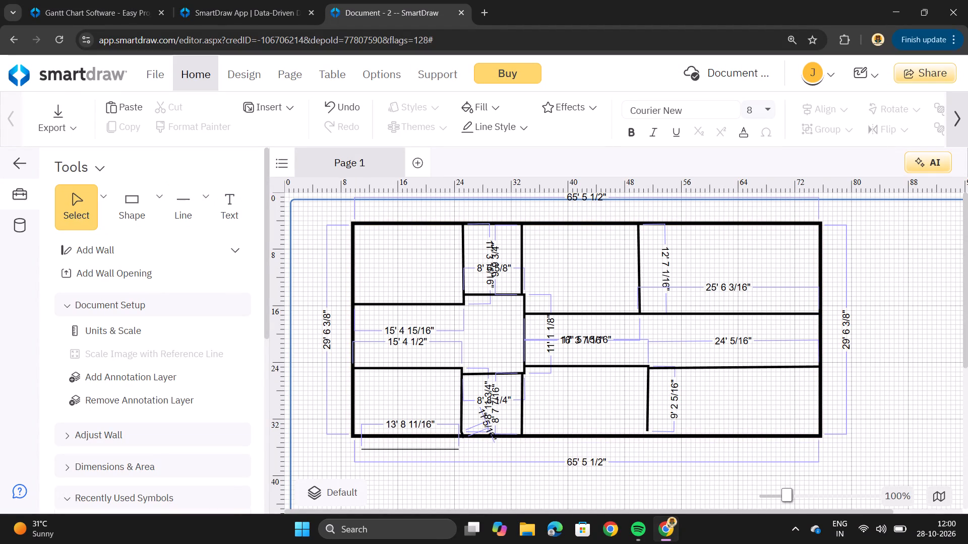
{"action": "left_click_drag", "start_coordinate": [364, 206], "coordinate": [469, 203]}
{"action": "left_click", "coordinate": [184, 208]}
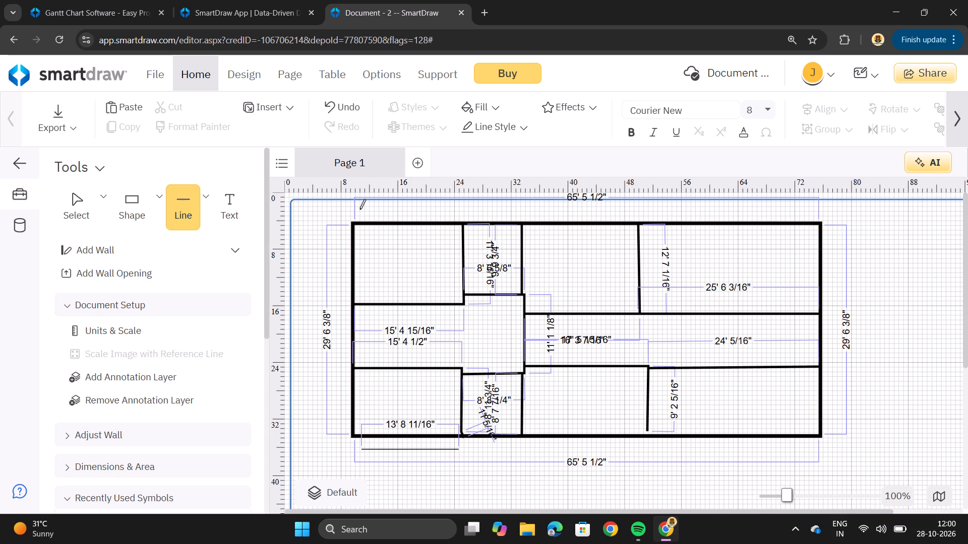
{"action": "left_click_drag", "start_coordinate": [359, 209], "coordinate": [438, 210]}
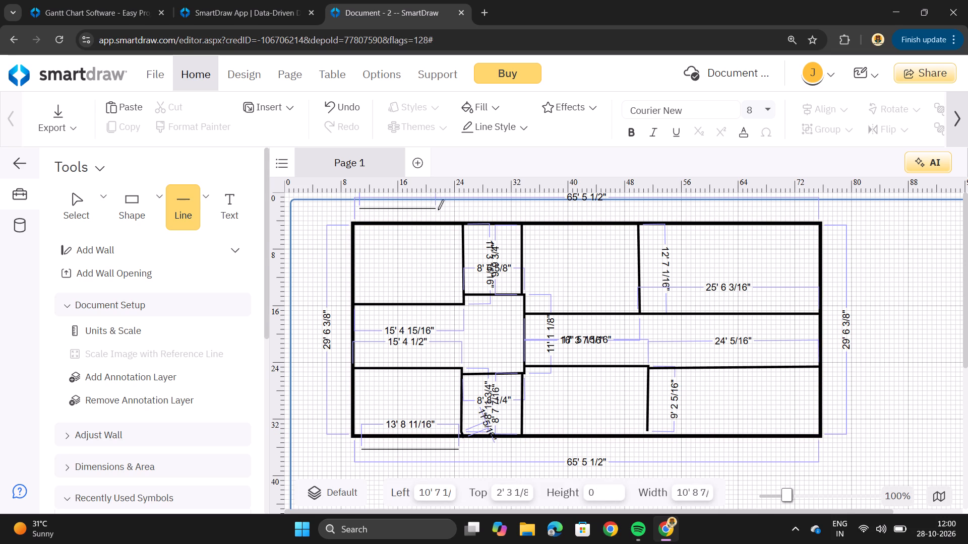
{"action": "left_click_drag", "start_coordinate": [438, 210], "coordinate": [451, 211]}
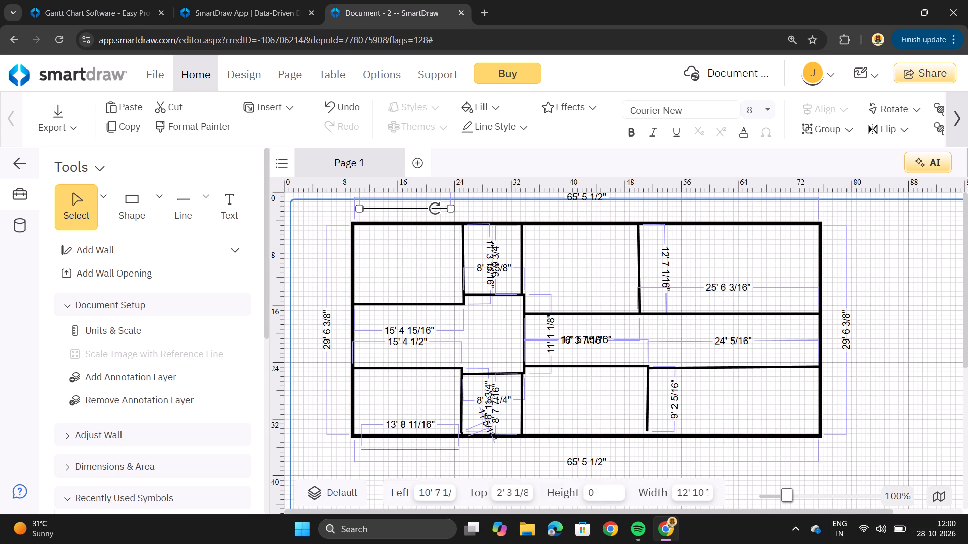
Draw a horizontal straight line about 13' long above the exterior wall of the third upper room from the left.
{"action": "left_click", "coordinate": [188, 203]}
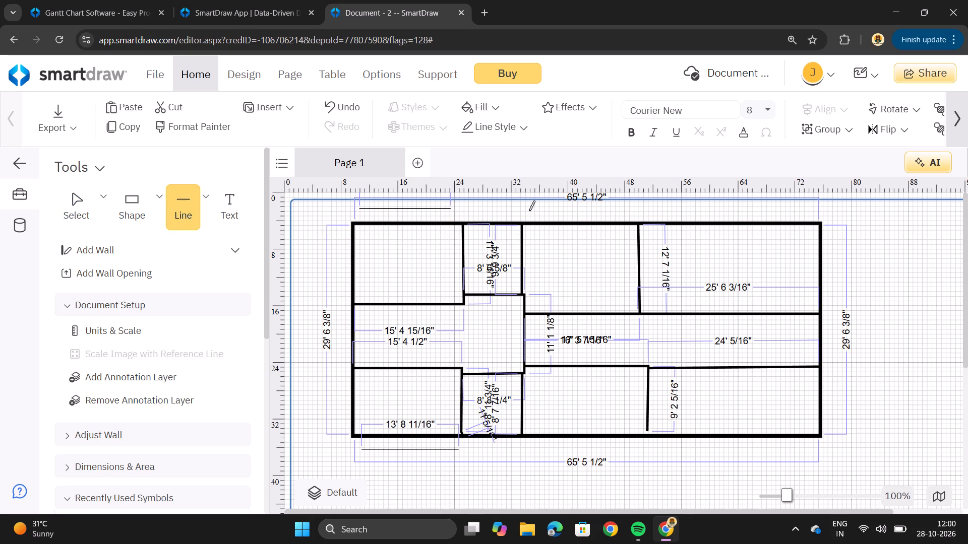
{"action": "left_click_drag", "start_coordinate": [530, 208], "coordinate": [614, 207]}
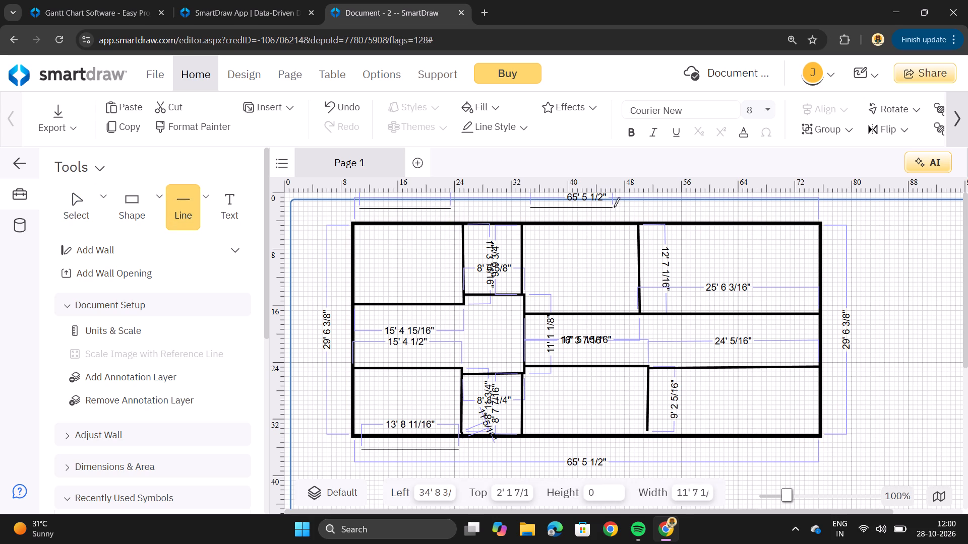
{"action": "left_click_drag", "start_coordinate": [614, 207], "coordinate": [623, 208]}
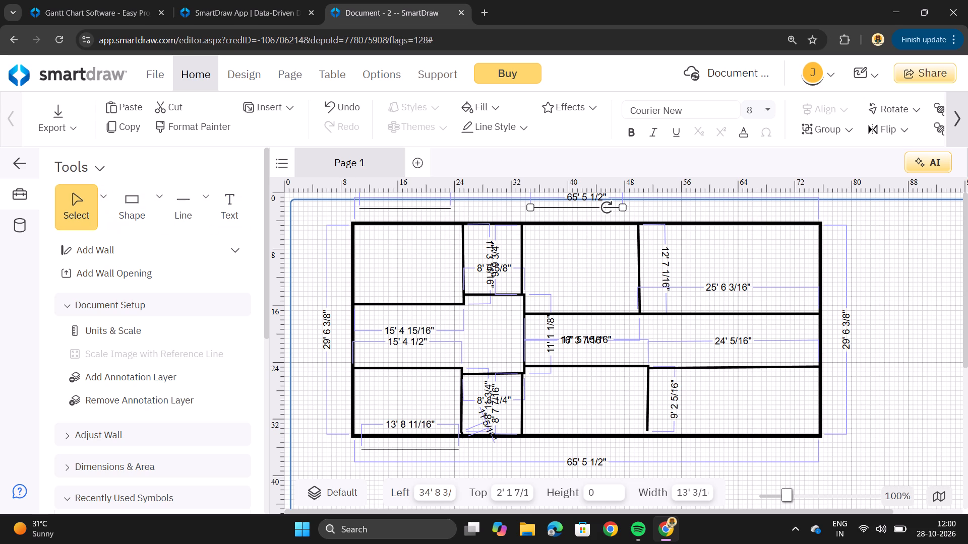
Draw a horizontal straight line about 21' 4" long just above the exterior wall of the upper-right room.
{"action": "left_click", "coordinate": [182, 200]}
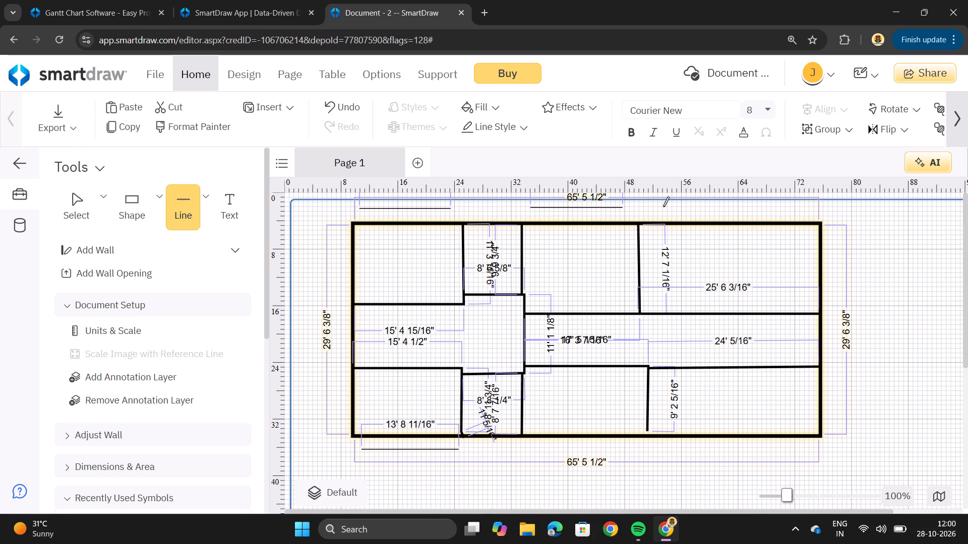
{"action": "left_click_drag", "start_coordinate": [656, 211], "coordinate": [699, 211]}
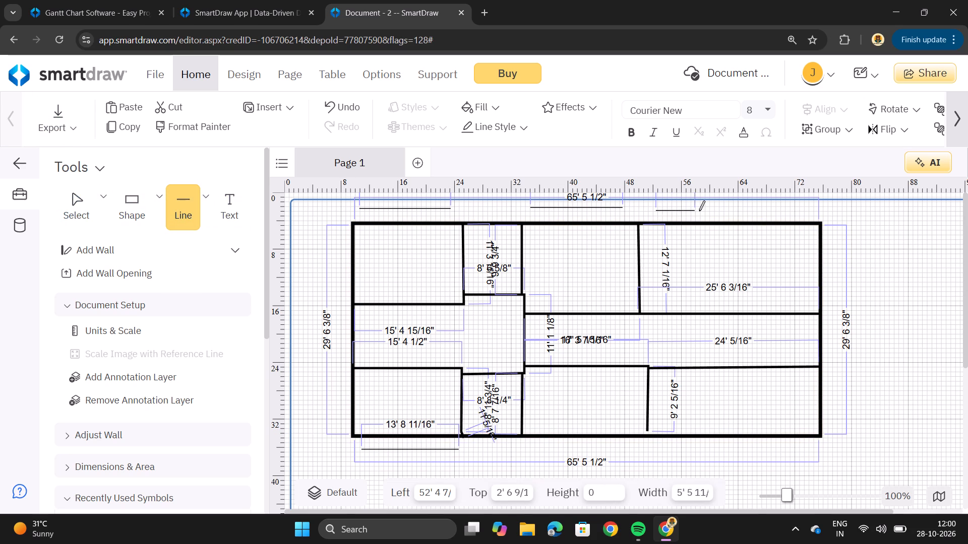
{"action": "left_click_drag", "start_coordinate": [699, 211], "coordinate": [798, 210]}
{"action": "left_click_drag", "start_coordinate": [798, 210], "coordinate": [815, 190]}
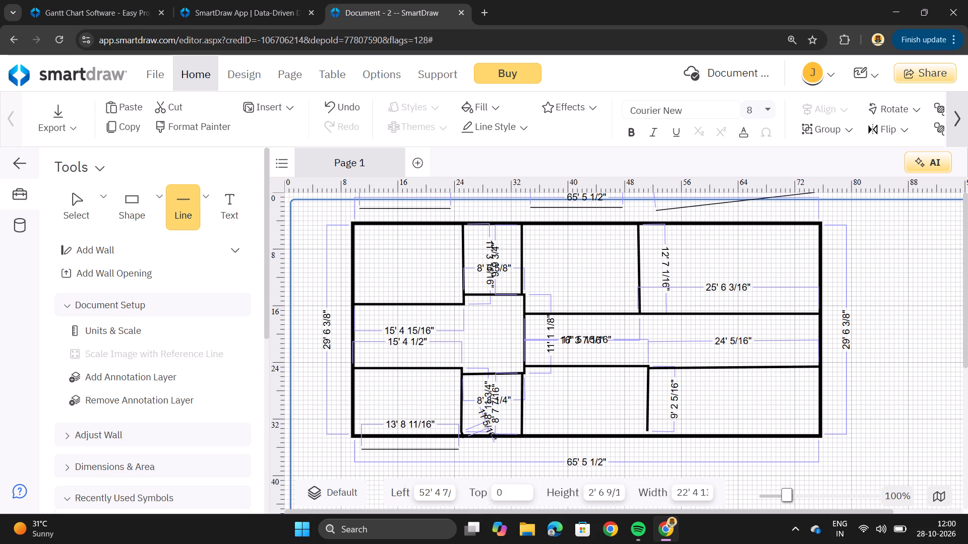
{"action": "left_click_drag", "start_coordinate": [815, 190], "coordinate": [807, 211]}
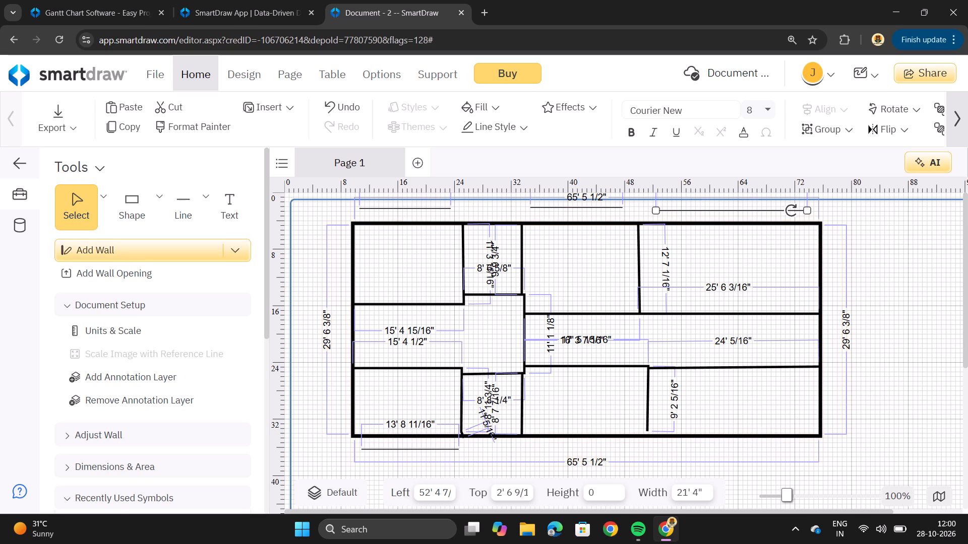
Draw a vertical straight line about 11' 1" long outside the right exterior wall, beside the upper-right room.
{"action": "left_click_drag", "start_coordinate": [176, 208], "coordinate": [181, 208]}
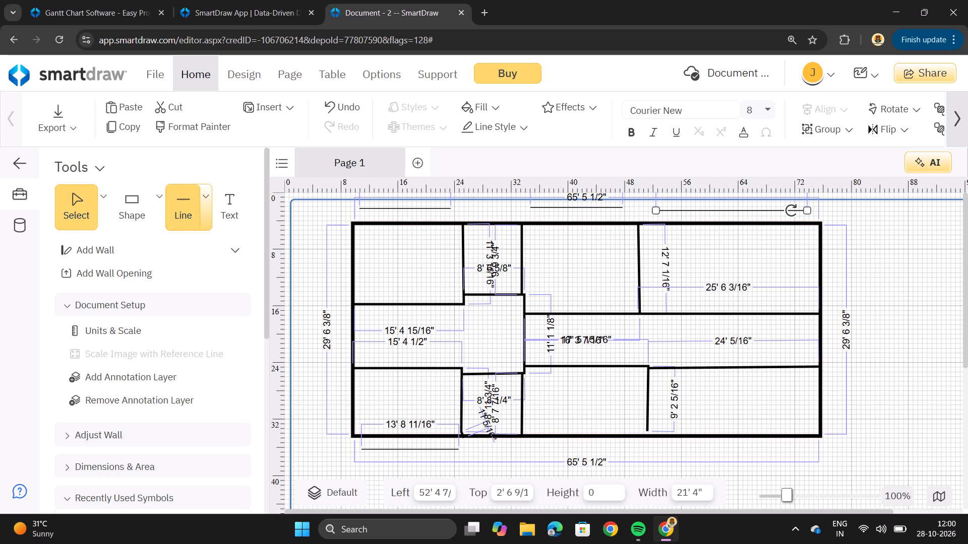
{"action": "left_click_drag", "start_coordinate": [181, 208], "coordinate": [215, 211]}
{"action": "left_click", "coordinate": [181, 208]}
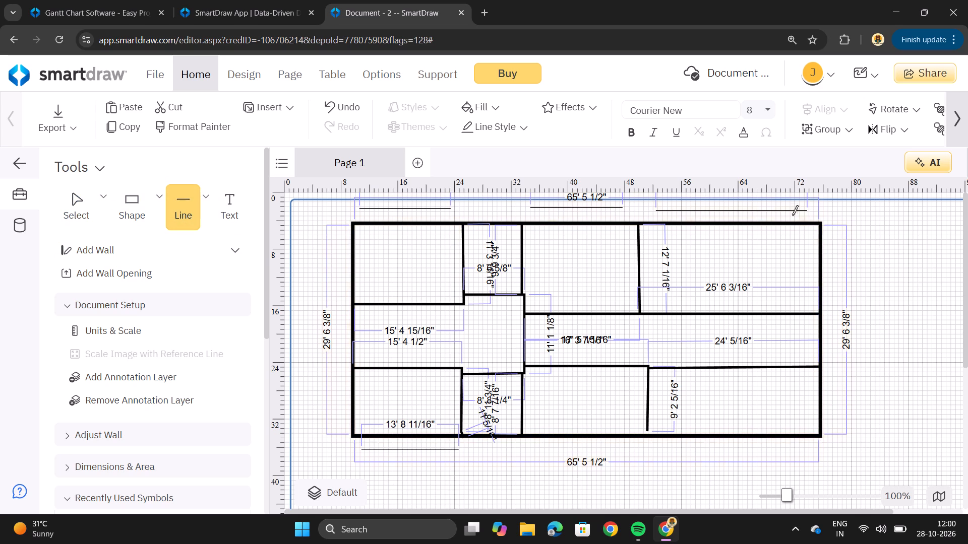
{"action": "left_click_drag", "start_coordinate": [846, 231], "coordinate": [846, 310]}
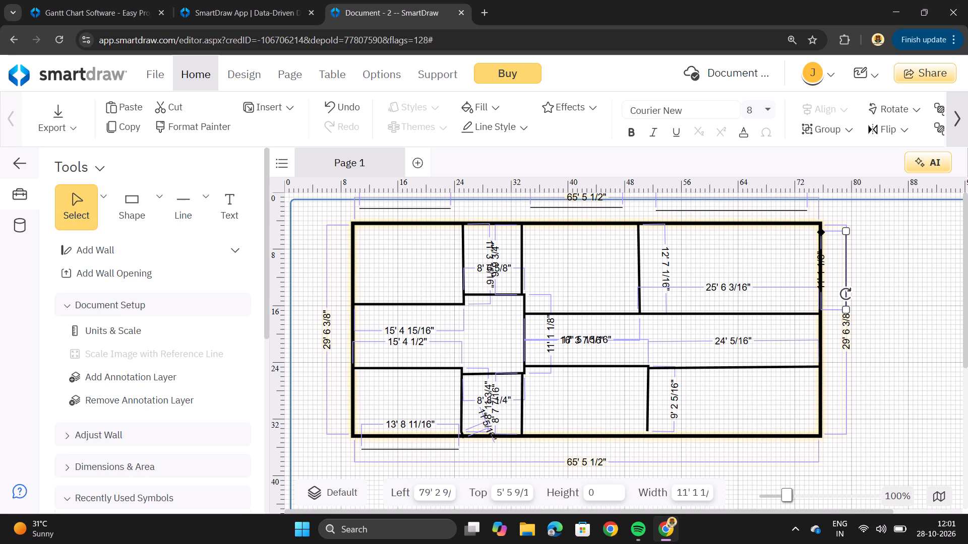
Draw a near-vertical straight line about 5' 9" long outside the right exterior wall, beside the middle corridor space.
{"action": "left_click_drag", "start_coordinate": [849, 323], "coordinate": [848, 359]}
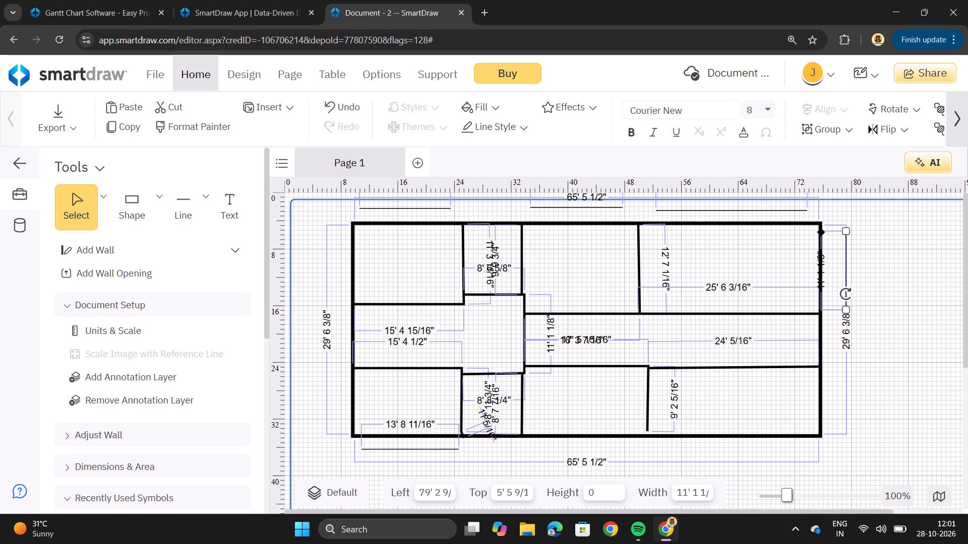
{"action": "left_click", "coordinate": [178, 198]}
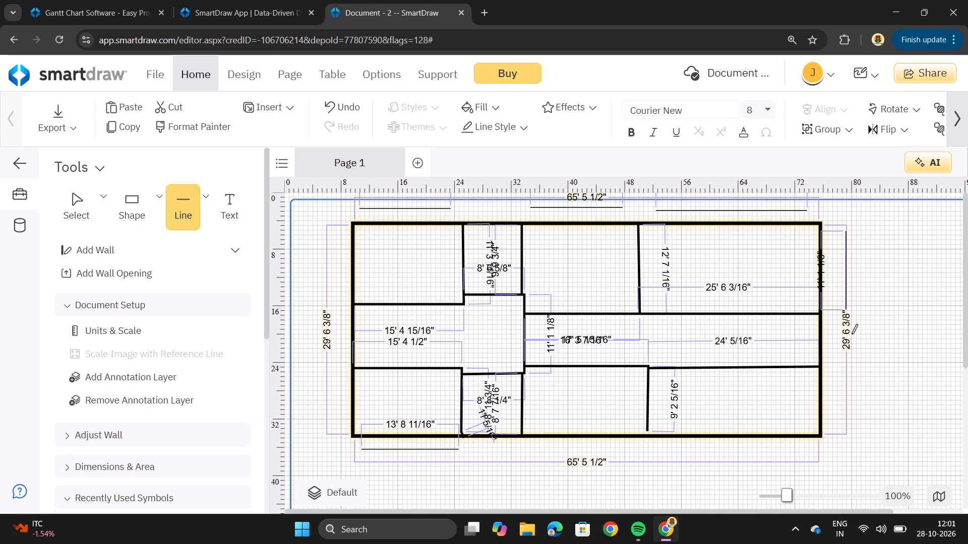
{"action": "left_click_drag", "start_coordinate": [848, 321], "coordinate": [848, 363]}
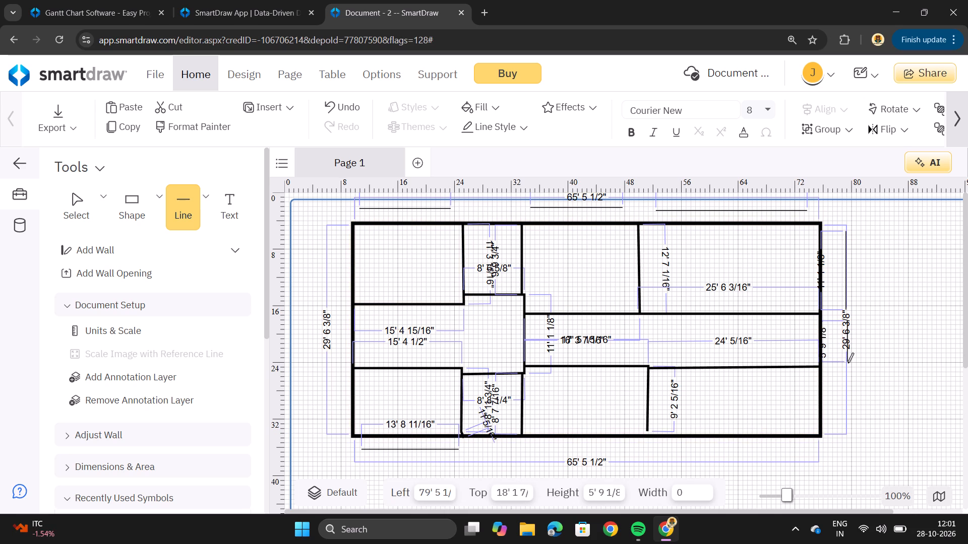
{"action": "left_click_drag", "start_coordinate": [848, 363], "coordinate": [844, 362]}
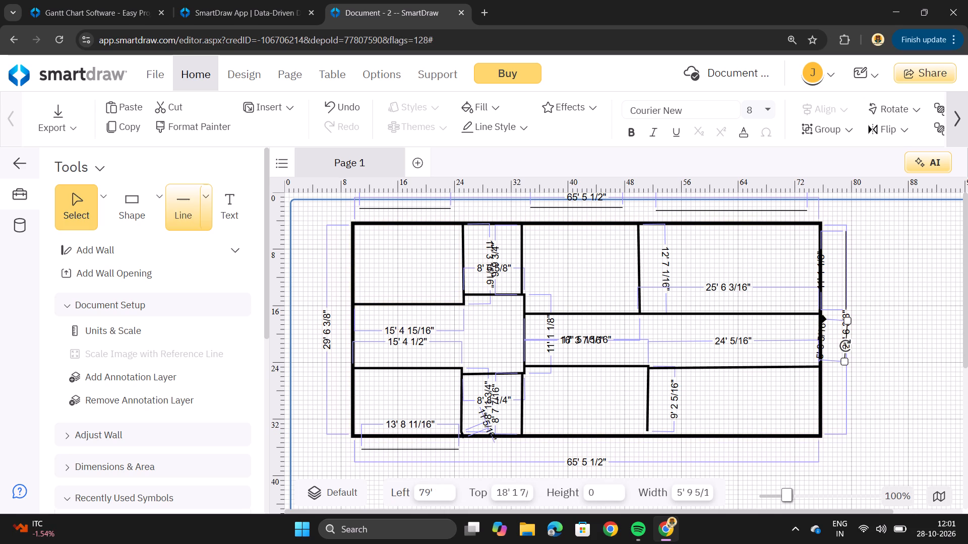
Draw a near-vertical straight line about 8' 8" long outside the right exterior wall, beside the lower-right room.
{"action": "left_click", "coordinate": [176, 197]}
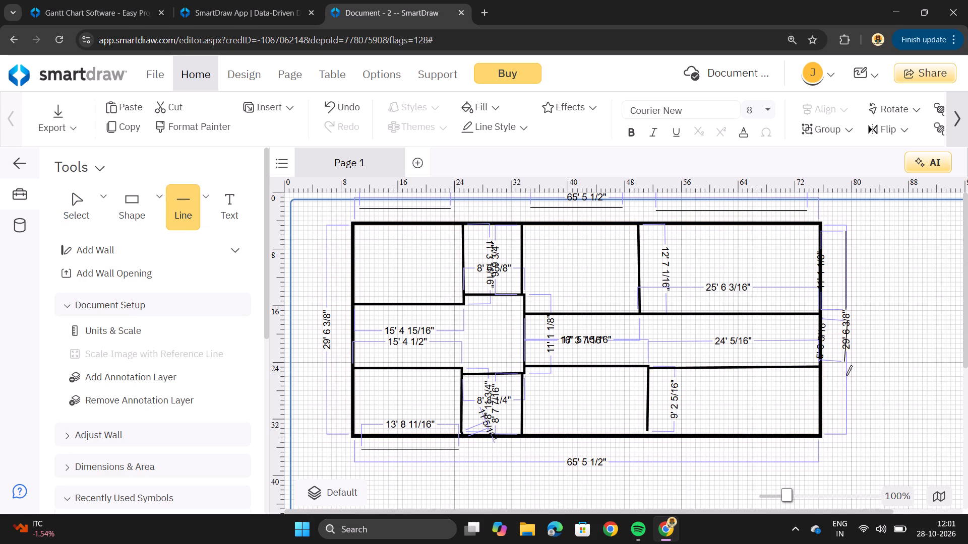
{"action": "left_click_drag", "start_coordinate": [845, 373], "coordinate": [849, 434]}
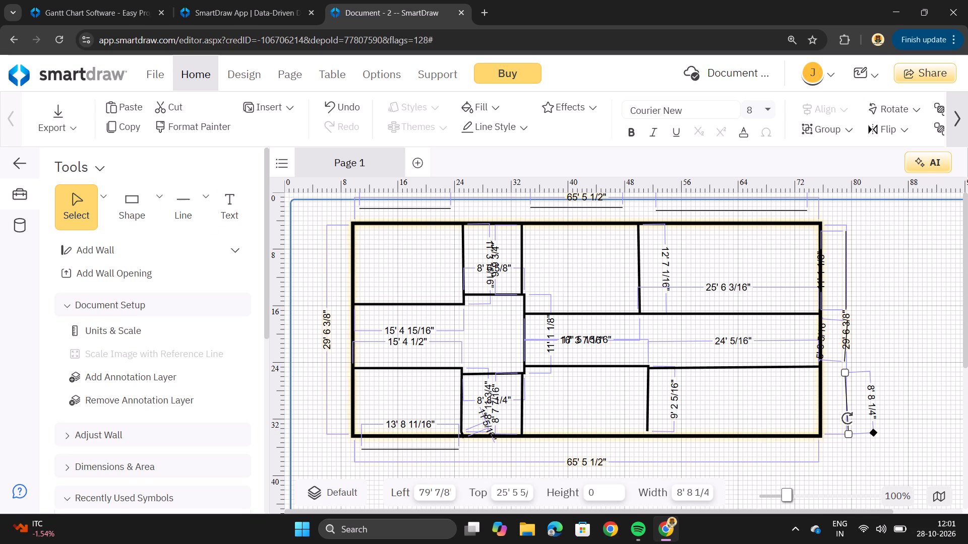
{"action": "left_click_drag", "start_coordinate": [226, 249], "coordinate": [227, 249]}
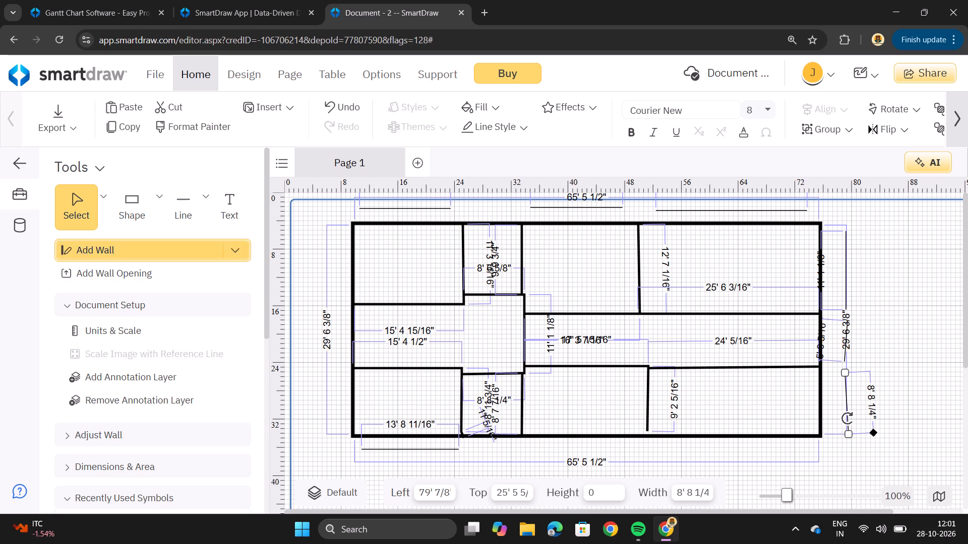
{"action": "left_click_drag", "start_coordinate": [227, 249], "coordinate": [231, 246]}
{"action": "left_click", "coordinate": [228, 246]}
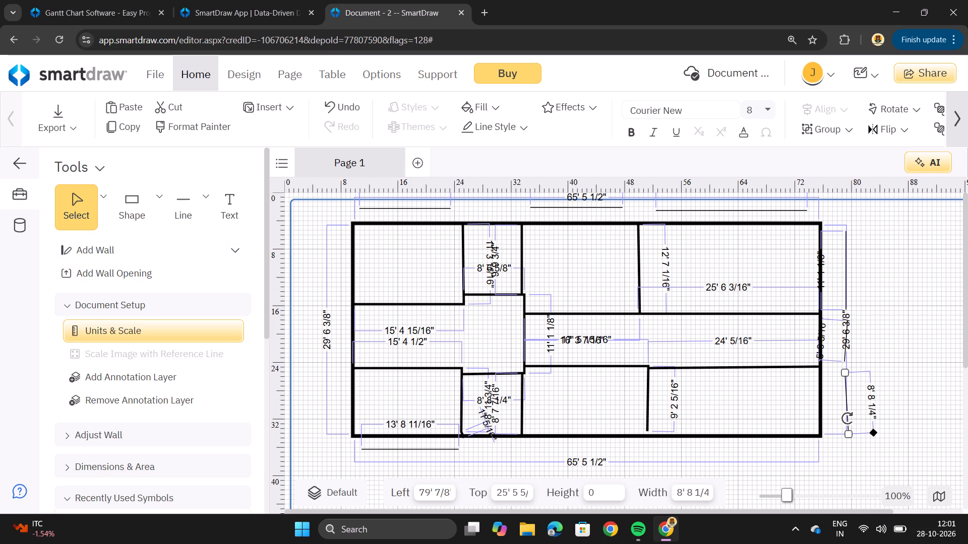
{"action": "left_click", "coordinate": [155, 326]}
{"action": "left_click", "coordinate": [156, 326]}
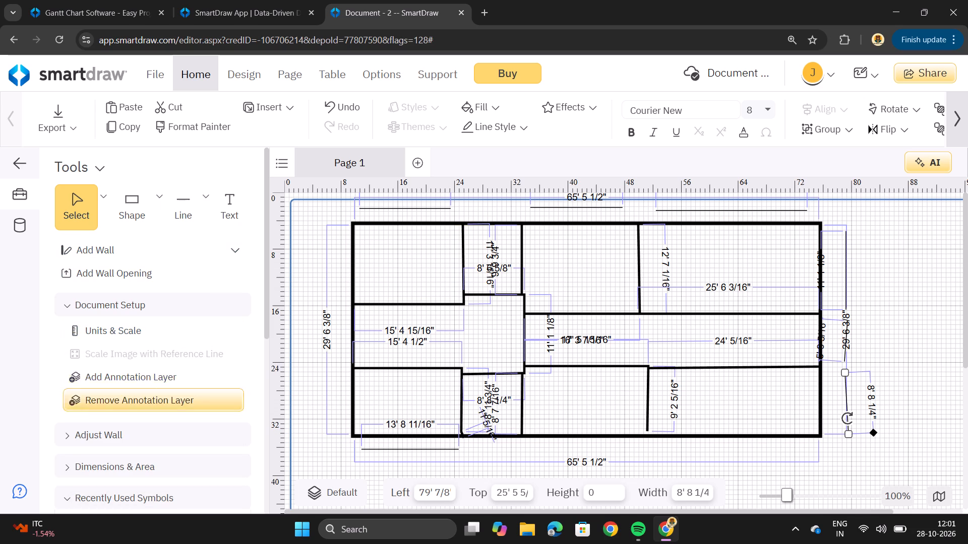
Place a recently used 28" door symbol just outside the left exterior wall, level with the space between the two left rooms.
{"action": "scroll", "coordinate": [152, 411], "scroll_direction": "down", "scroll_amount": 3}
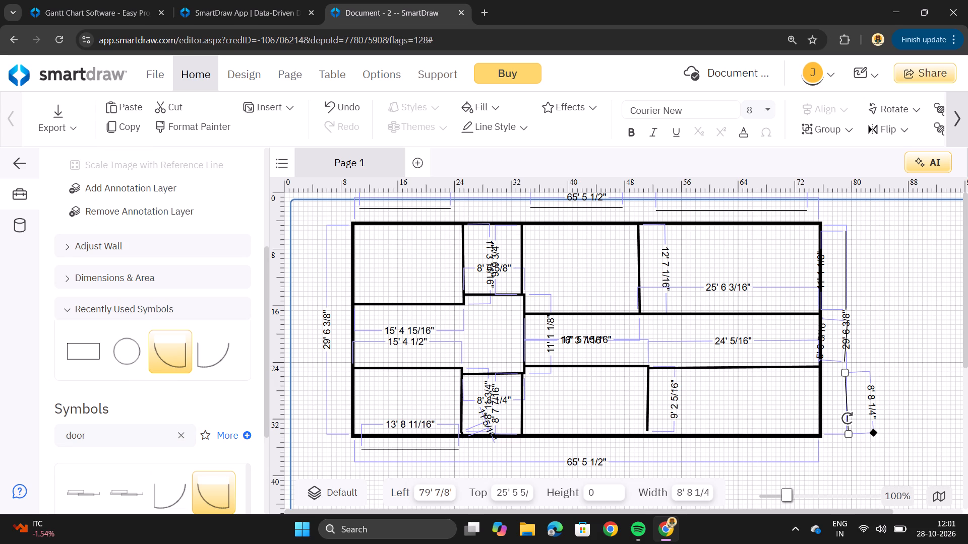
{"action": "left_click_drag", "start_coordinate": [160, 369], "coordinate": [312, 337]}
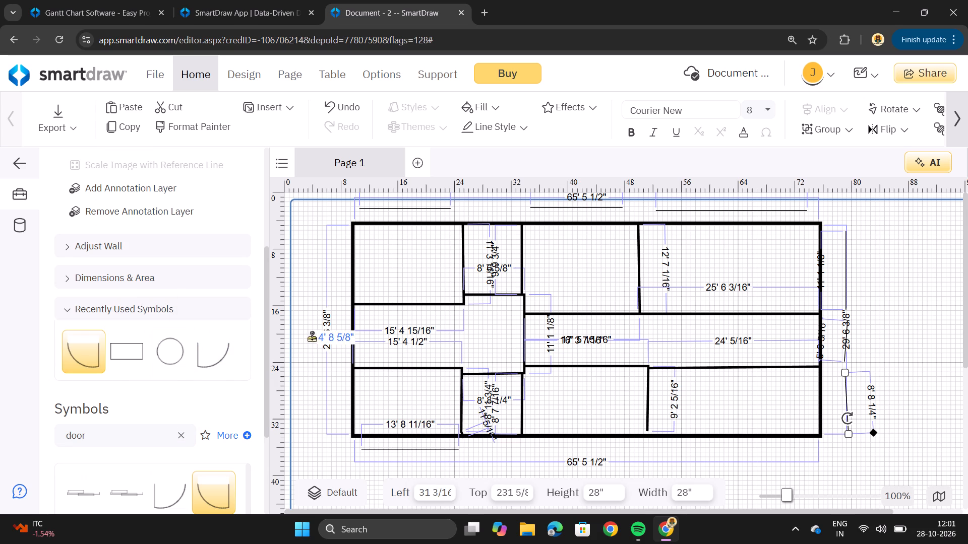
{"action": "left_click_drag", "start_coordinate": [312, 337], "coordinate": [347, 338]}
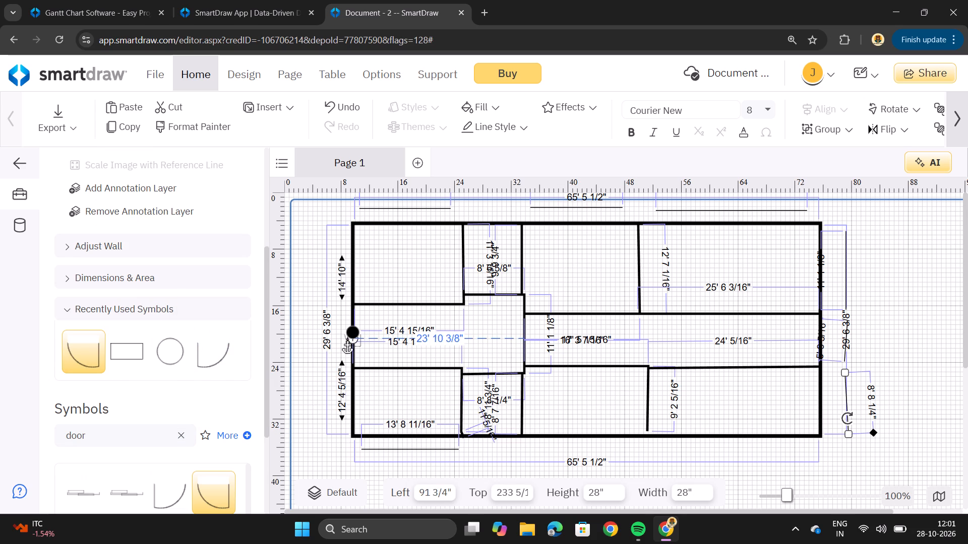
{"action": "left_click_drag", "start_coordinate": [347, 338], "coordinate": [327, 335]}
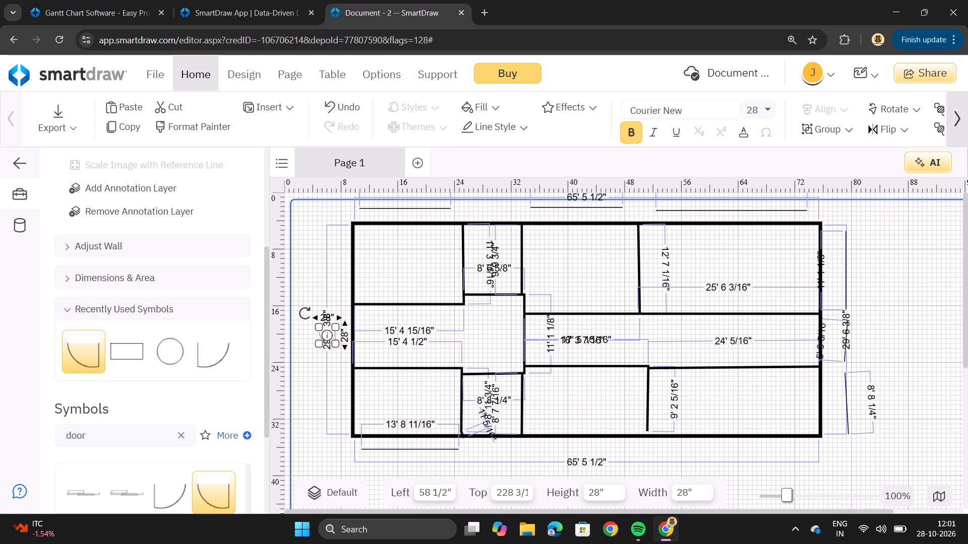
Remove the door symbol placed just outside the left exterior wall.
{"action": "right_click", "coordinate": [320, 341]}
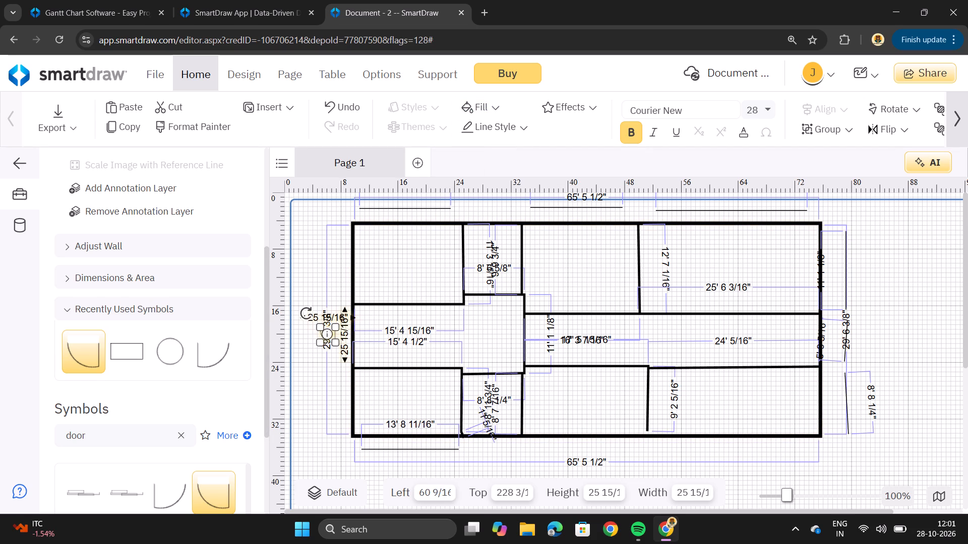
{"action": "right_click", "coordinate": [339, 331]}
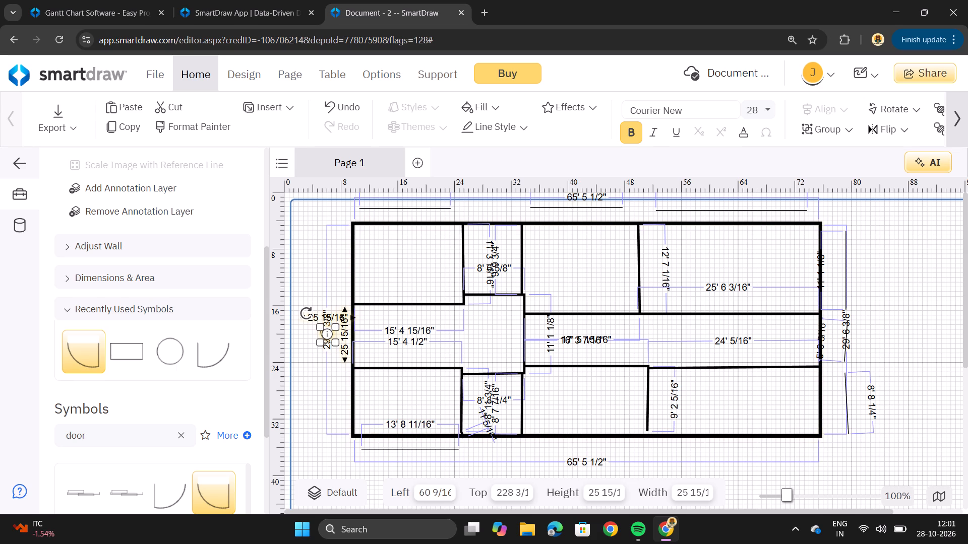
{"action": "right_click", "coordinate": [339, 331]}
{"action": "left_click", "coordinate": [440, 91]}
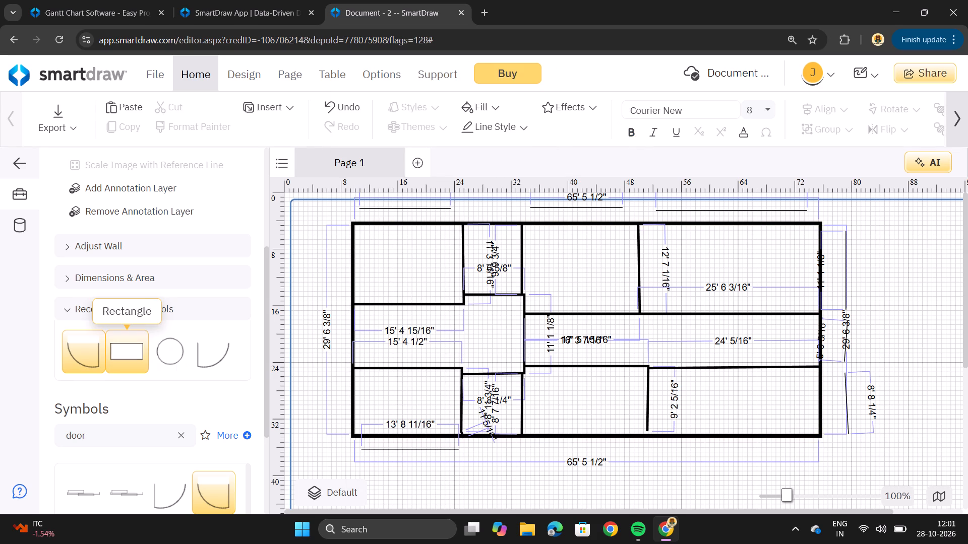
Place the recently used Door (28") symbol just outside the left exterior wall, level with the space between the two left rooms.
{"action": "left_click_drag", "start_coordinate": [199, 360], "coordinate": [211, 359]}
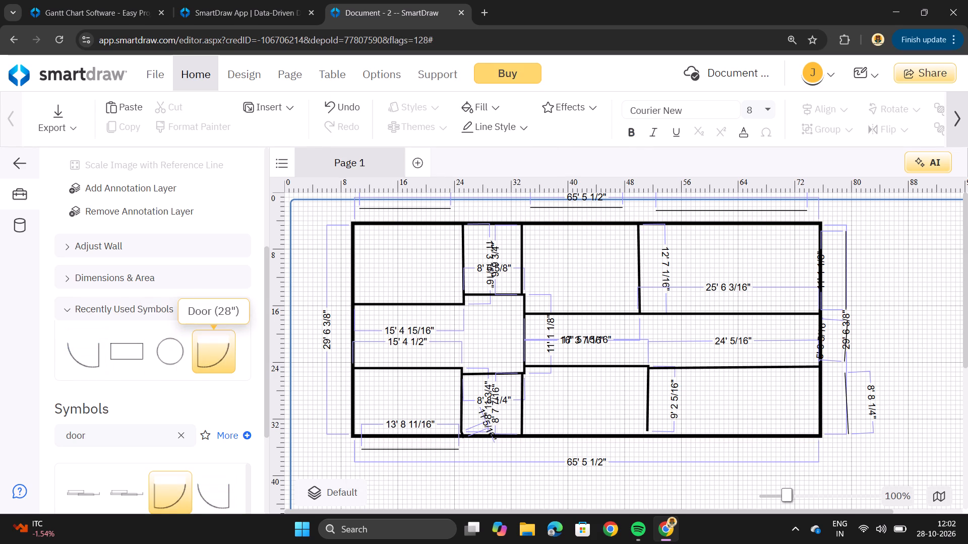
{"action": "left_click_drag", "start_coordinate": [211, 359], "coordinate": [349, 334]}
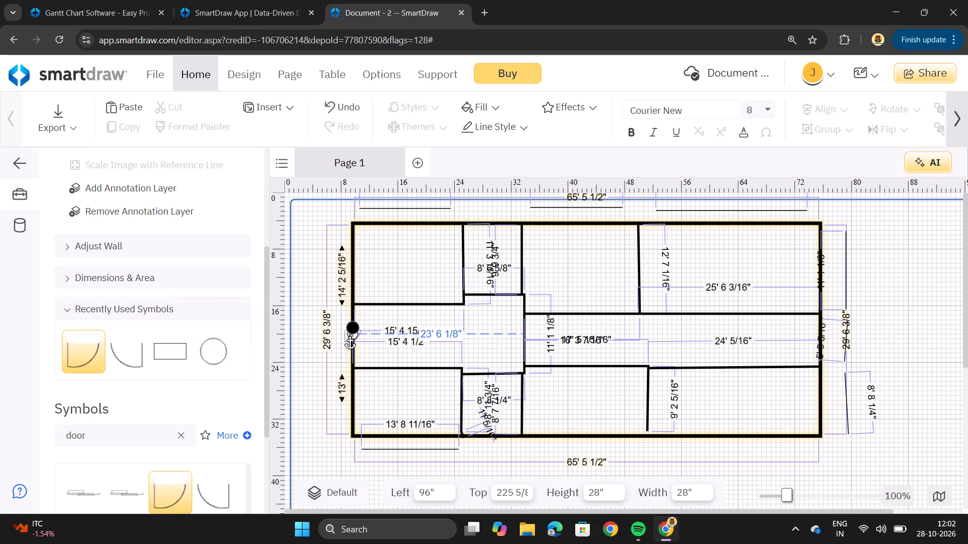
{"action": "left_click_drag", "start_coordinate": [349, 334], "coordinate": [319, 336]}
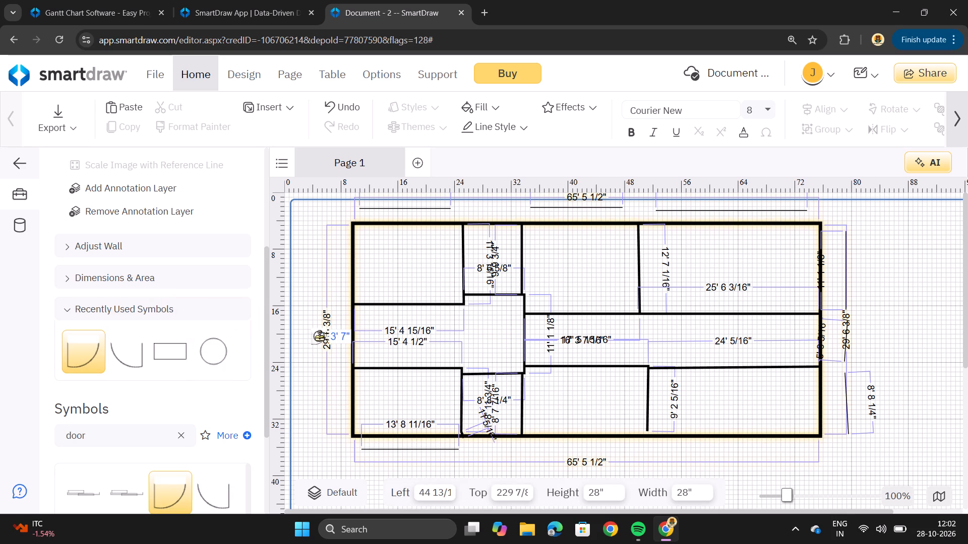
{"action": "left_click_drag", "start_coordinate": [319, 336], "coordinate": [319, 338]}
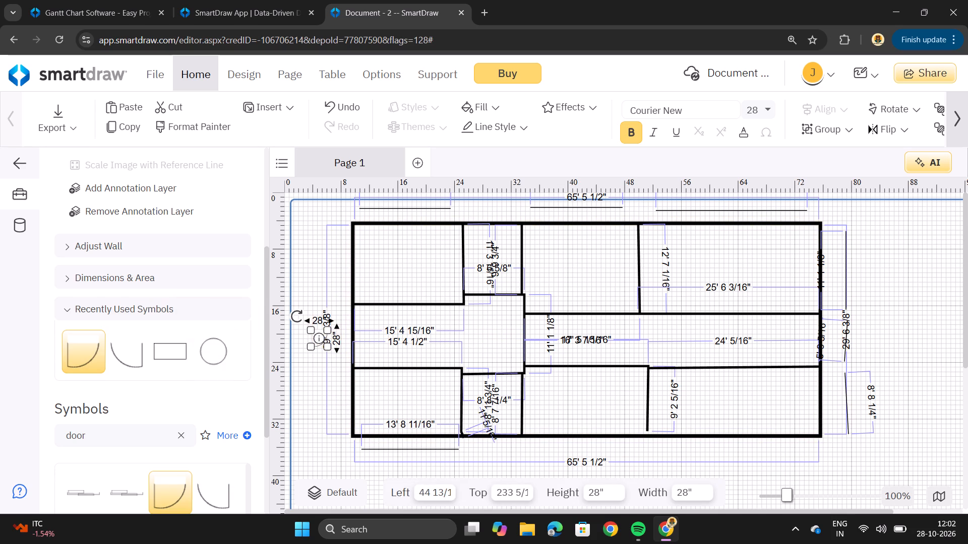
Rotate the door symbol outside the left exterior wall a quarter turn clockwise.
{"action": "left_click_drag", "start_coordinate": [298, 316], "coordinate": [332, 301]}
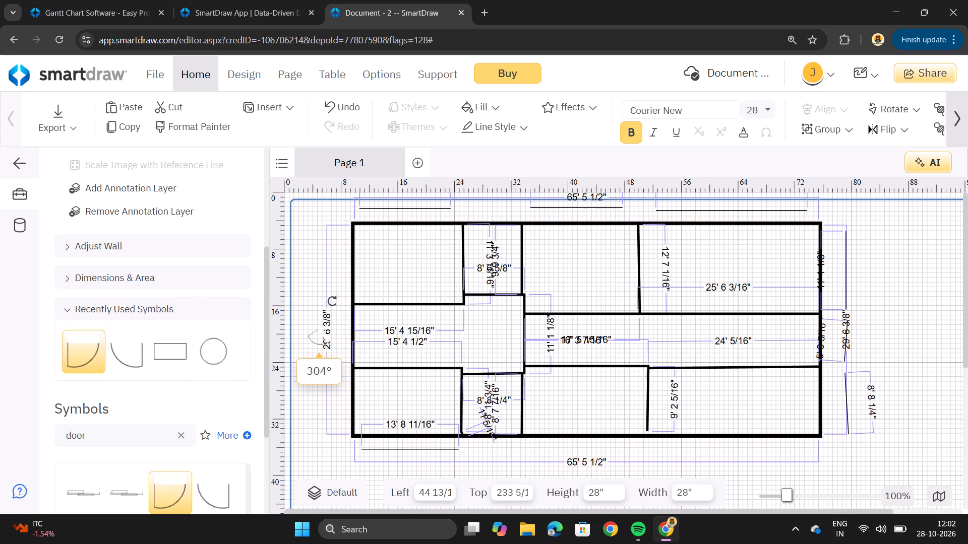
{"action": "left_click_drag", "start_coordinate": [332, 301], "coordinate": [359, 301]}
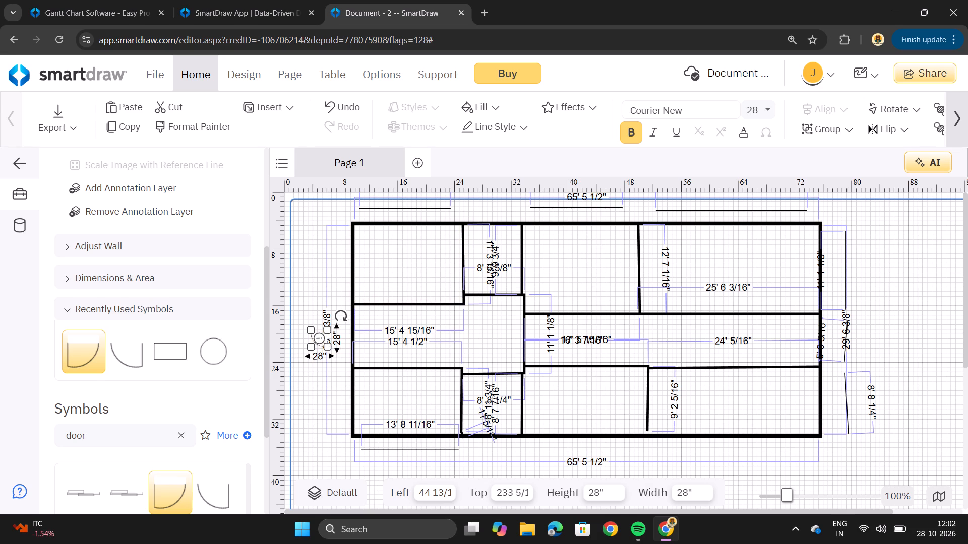
Examine the data fields of the door symbol placed outside the left exterior wall.
{"action": "left_click_drag", "start_coordinate": [306, 351], "coordinate": [307, 369]}
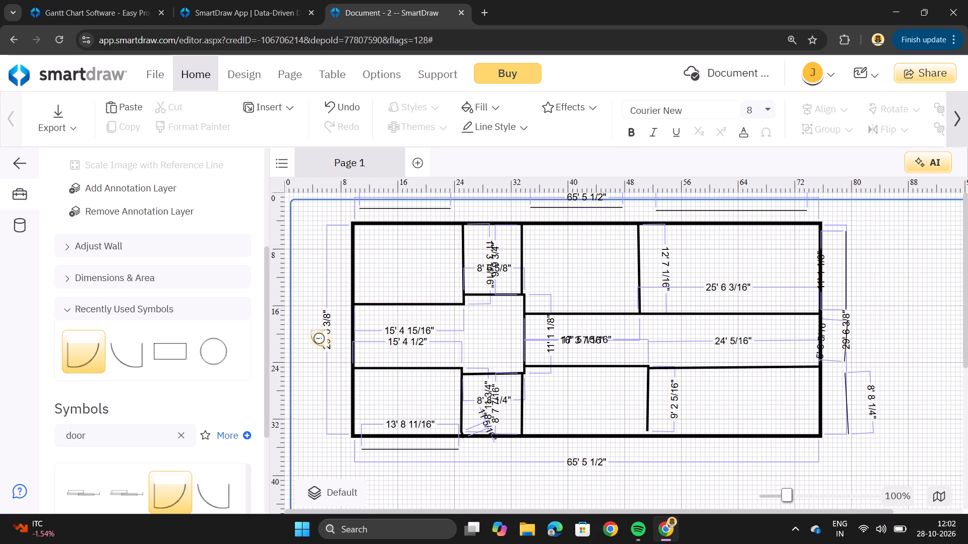
{"action": "left_click", "coordinate": [320, 338]}
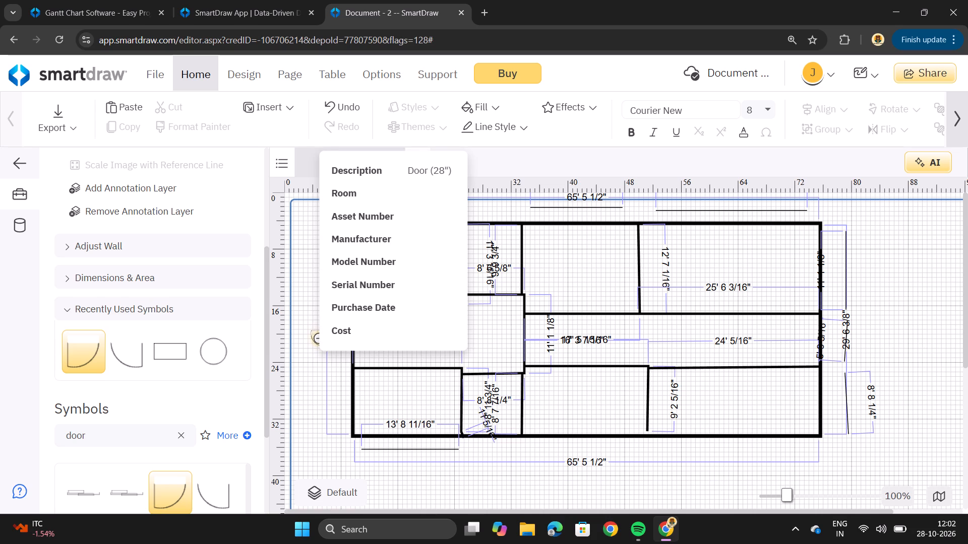
{"action": "left_click", "coordinate": [318, 334]}
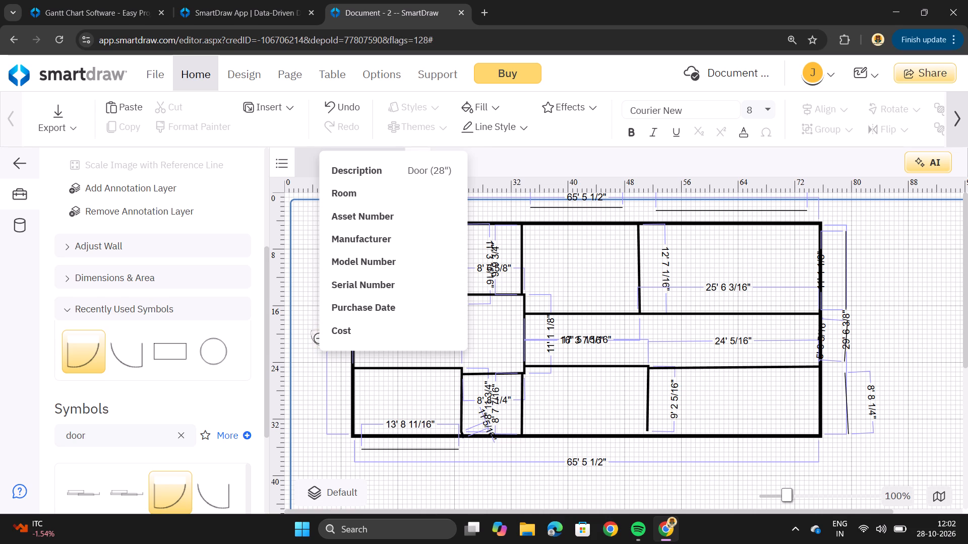
{"action": "left_click", "coordinate": [291, 394]}
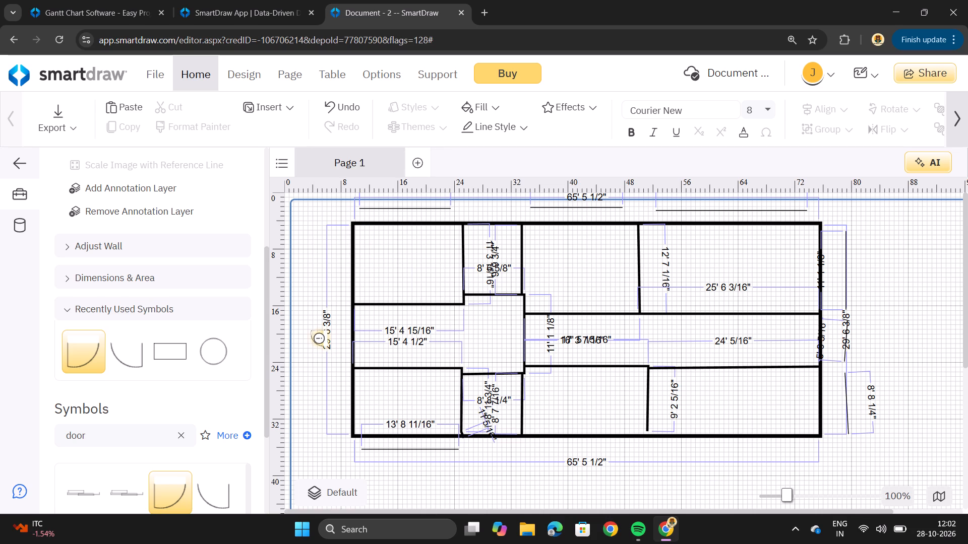
{"action": "left_click_drag", "start_coordinate": [325, 349], "coordinate": [334, 382]}
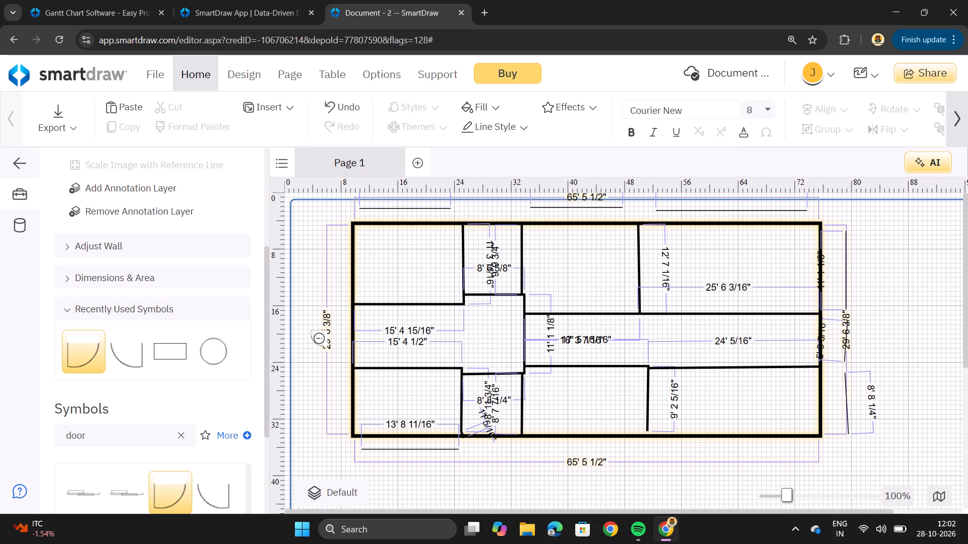
{"action": "left_click_drag", "start_coordinate": [334, 382], "coordinate": [330, 367]}
{"action": "left_click", "coordinate": [320, 328]}
{"action": "left_click_drag", "start_coordinate": [317, 332], "coordinate": [318, 332]}
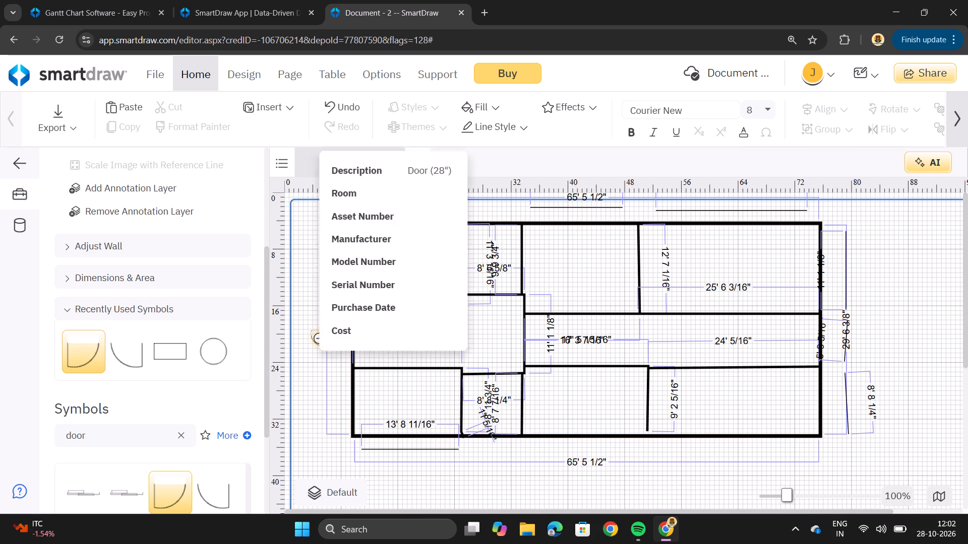
{"action": "left_click_drag", "start_coordinate": [318, 332], "coordinate": [335, 332]}
{"action": "left_click", "coordinate": [319, 337]}
{"action": "left_click_drag", "start_coordinate": [321, 383], "coordinate": [326, 384]}
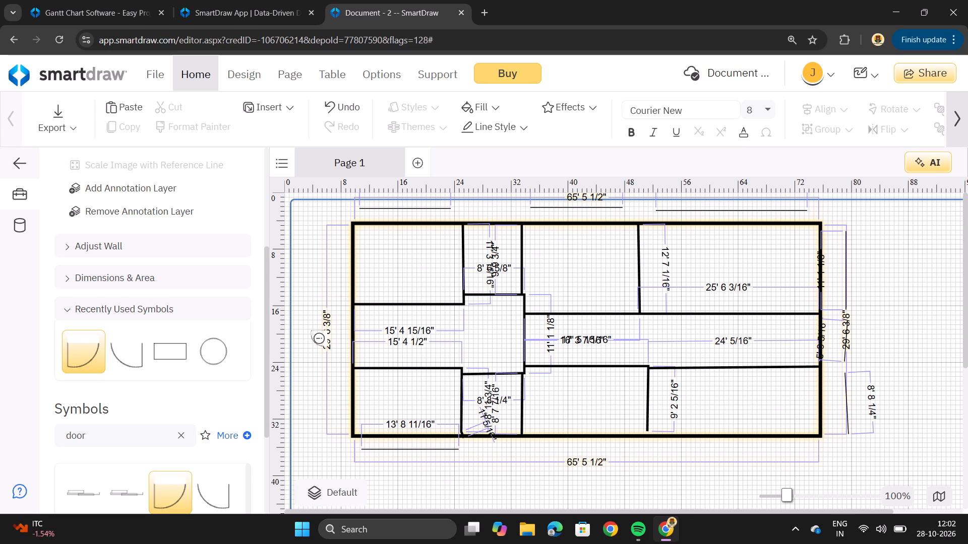
{"action": "left_click", "coordinate": [314, 327]}
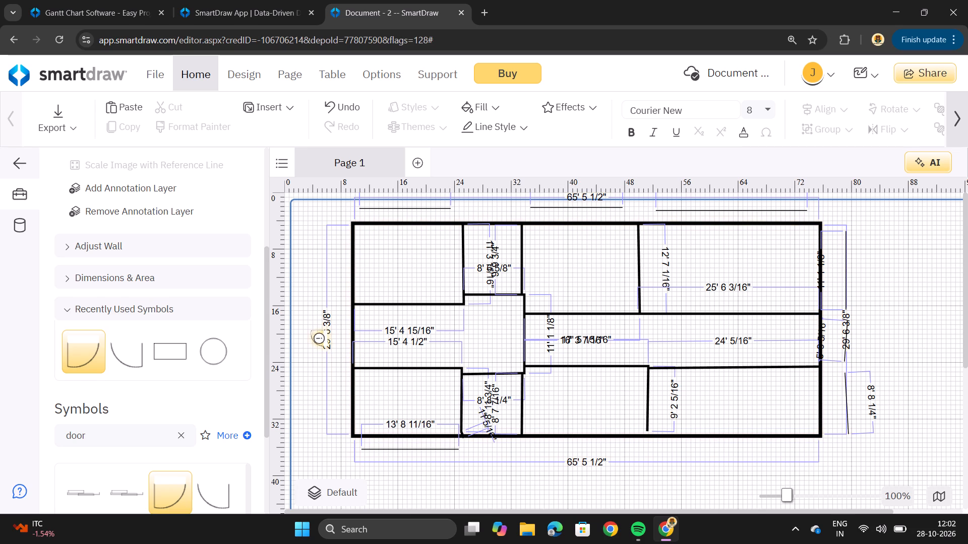
{"action": "left_click", "coordinate": [316, 338]}
{"action": "left_click", "coordinate": [315, 338]}
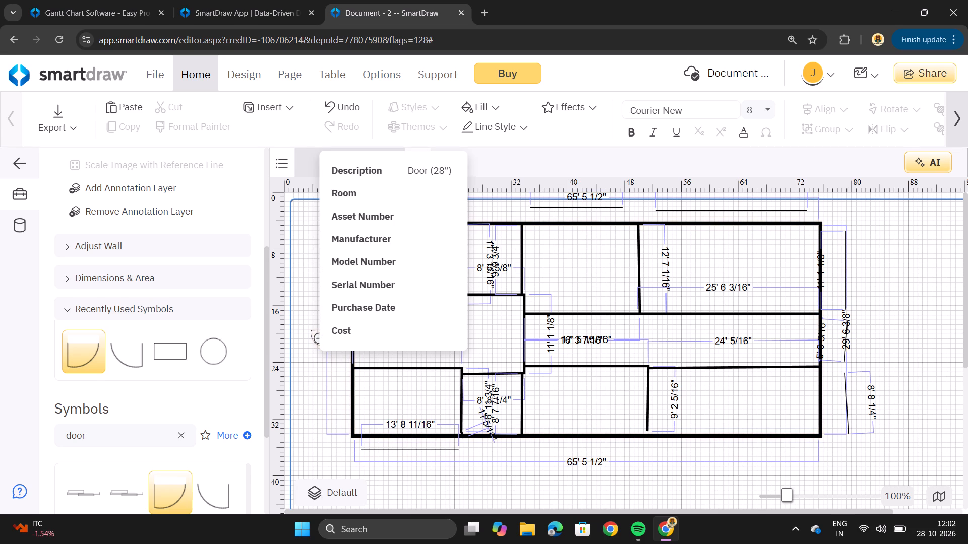
{"action": "left_click", "coordinate": [433, 166]}
{"action": "left_click", "coordinate": [447, 163]}
{"action": "left_click", "coordinate": [445, 171]}
{"action": "left_click", "coordinate": [340, 389]}
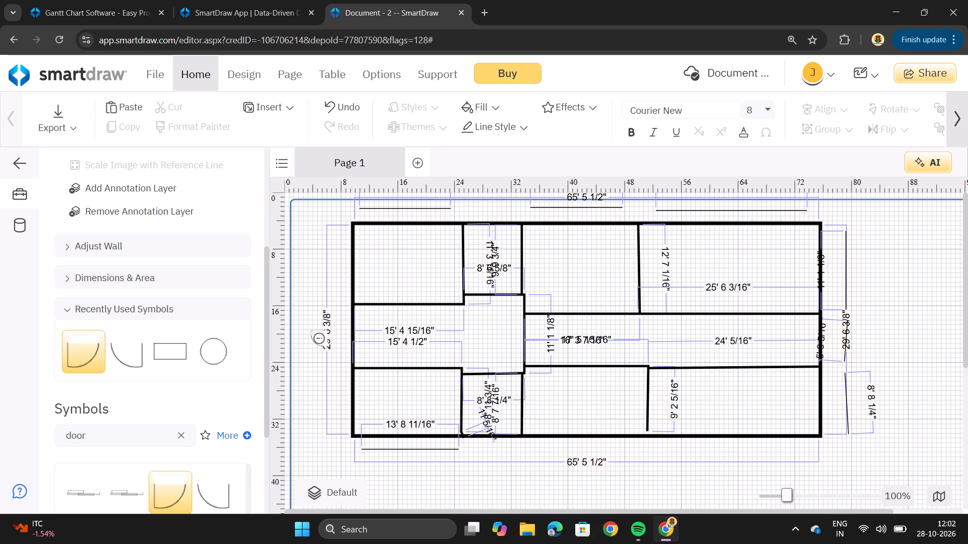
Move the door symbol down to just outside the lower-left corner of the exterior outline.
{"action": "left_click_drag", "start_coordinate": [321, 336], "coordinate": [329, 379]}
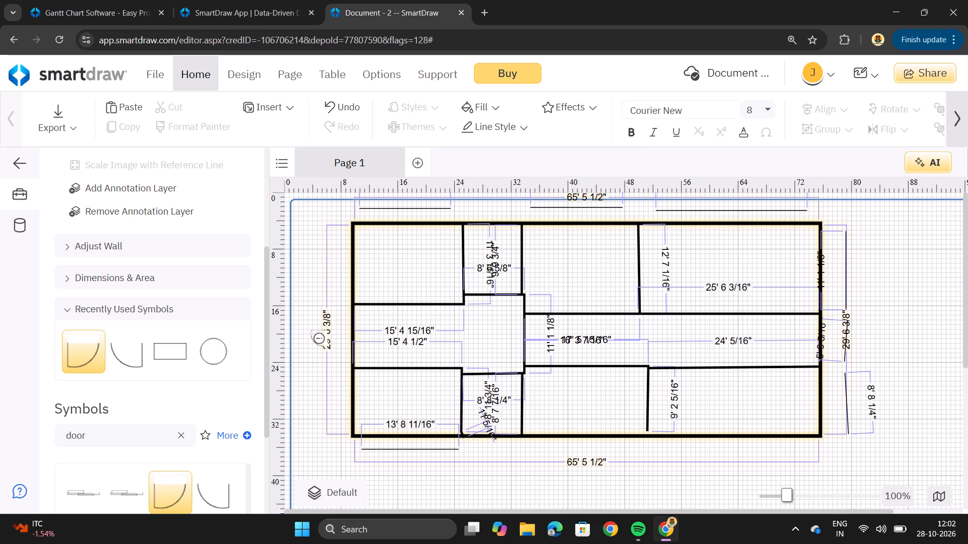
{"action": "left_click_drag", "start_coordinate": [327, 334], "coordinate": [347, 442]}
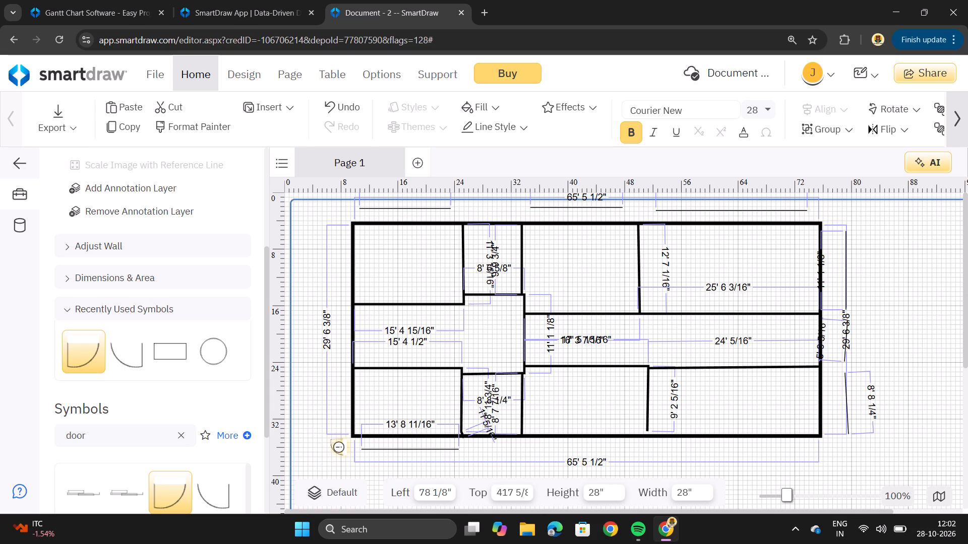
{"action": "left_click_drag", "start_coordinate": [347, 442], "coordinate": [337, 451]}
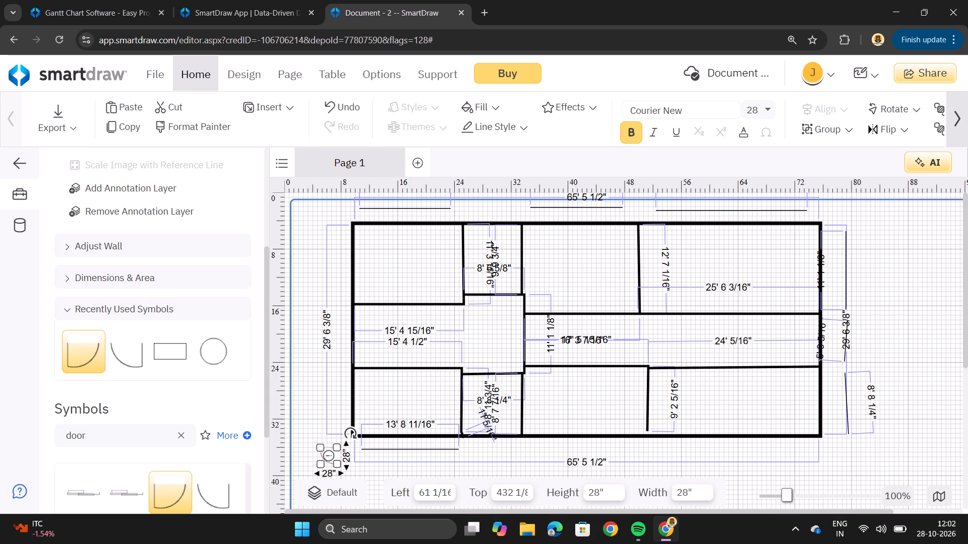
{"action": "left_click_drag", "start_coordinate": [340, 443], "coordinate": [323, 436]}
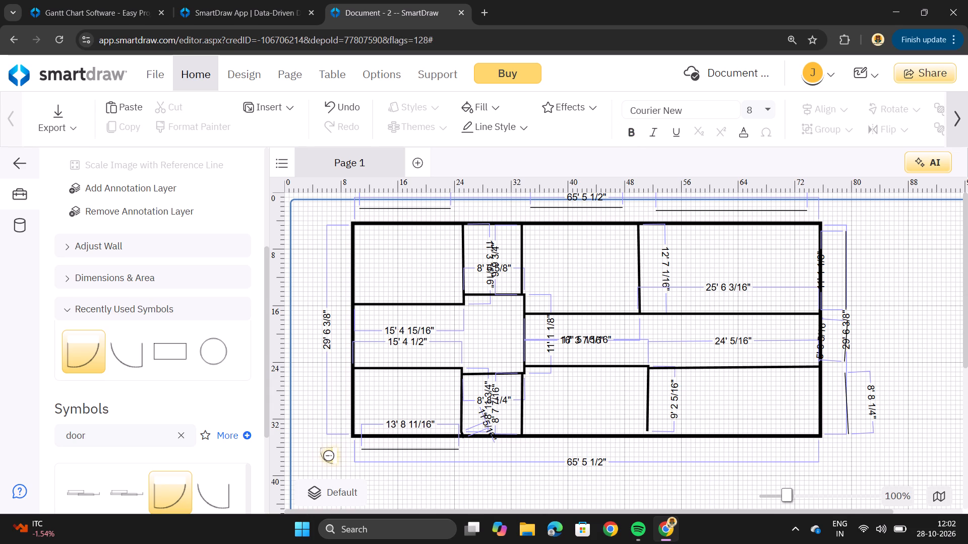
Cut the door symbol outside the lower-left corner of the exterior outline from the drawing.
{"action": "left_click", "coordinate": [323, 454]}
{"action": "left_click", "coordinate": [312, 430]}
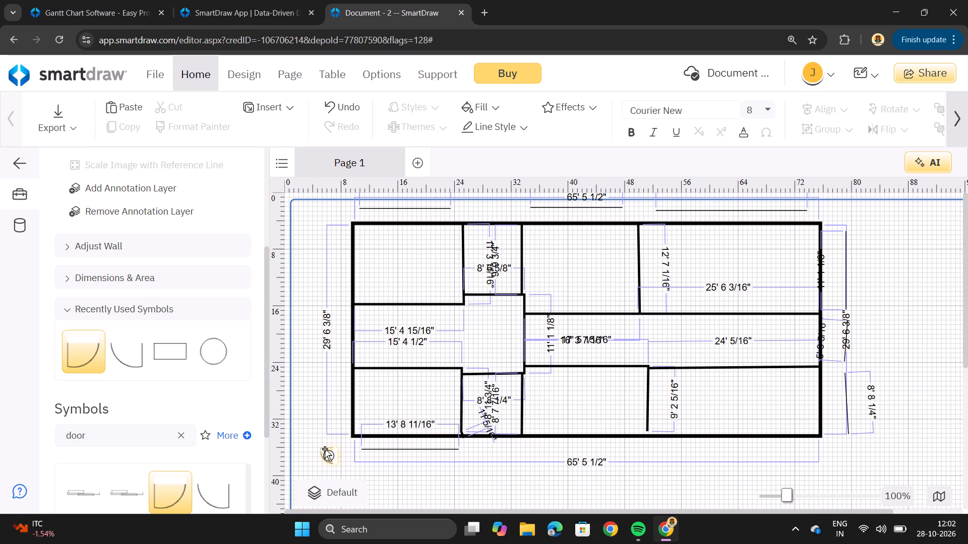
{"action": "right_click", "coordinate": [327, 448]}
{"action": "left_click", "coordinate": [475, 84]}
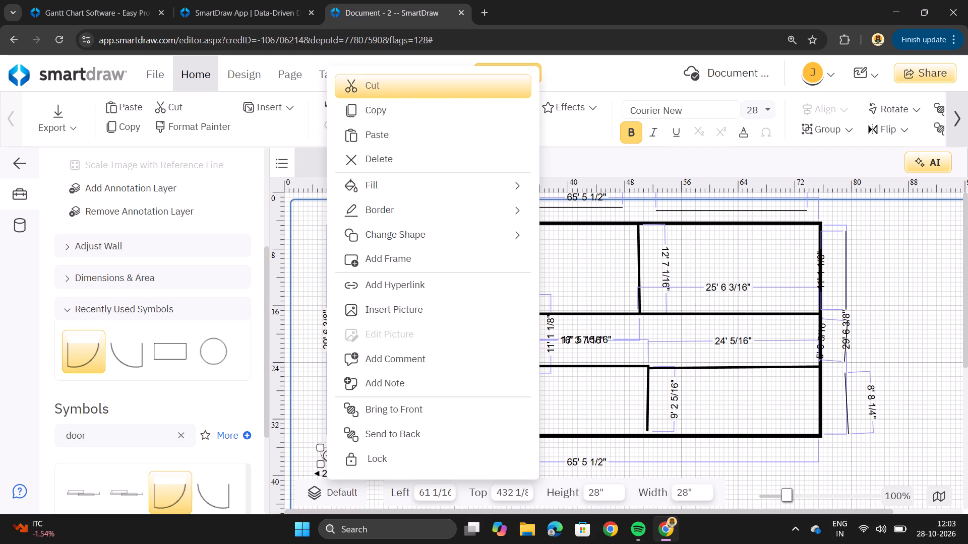
Place the mirrored 28" door symbol from the door search results outside the left exterior wall, near the lower-left room's upper wall.
{"action": "scroll", "coordinate": [240, 361], "scroll_direction": "down", "scroll_amount": 3}
{"action": "scroll", "coordinate": [221, 382], "scroll_direction": "up", "scroll_amount": 1}
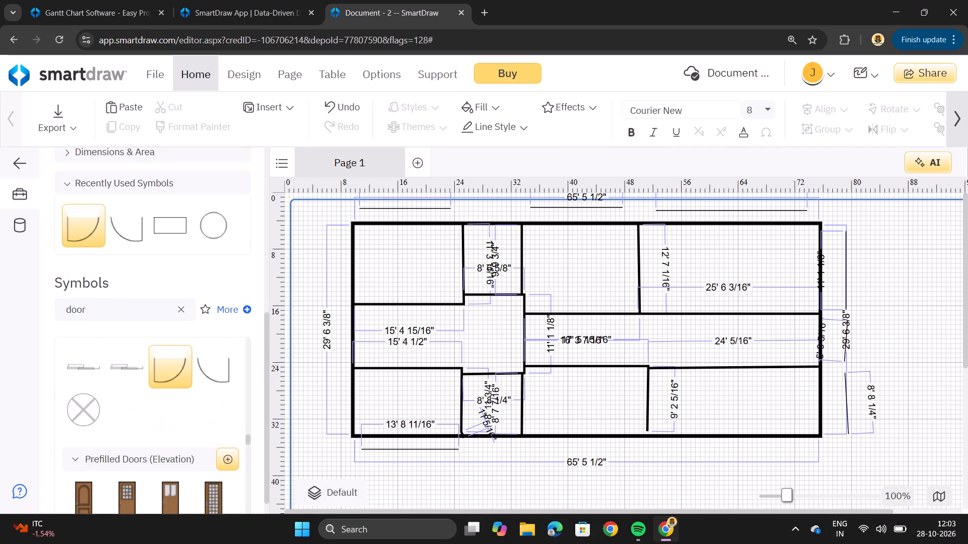
{"action": "scroll", "coordinate": [221, 382], "scroll_direction": "up", "scroll_amount": 2}
{"action": "scroll", "coordinate": [221, 382], "scroll_direction": "down", "scroll_amount": 2}
{"action": "left_click_drag", "start_coordinate": [226, 367], "coordinate": [330, 363]}
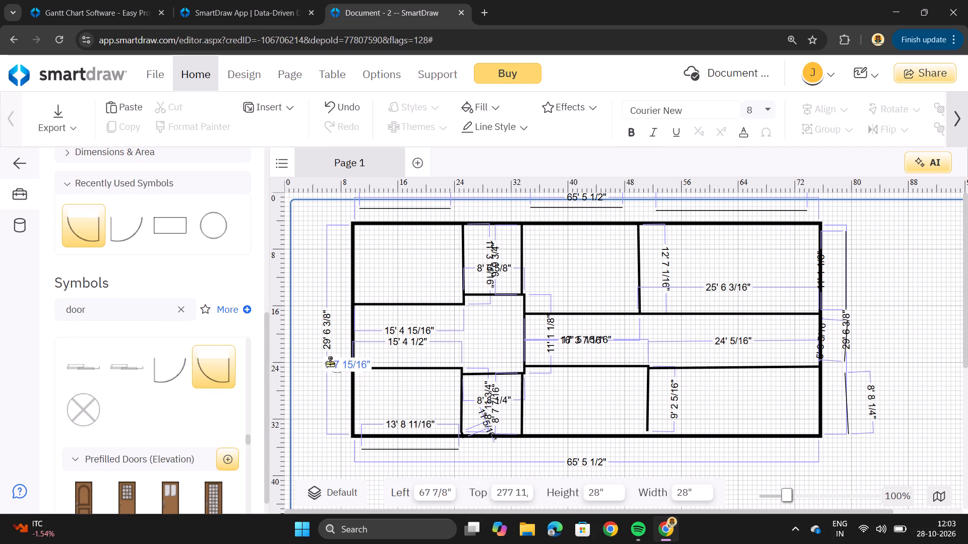
{"action": "left_click_drag", "start_coordinate": [330, 363], "coordinate": [328, 362]}
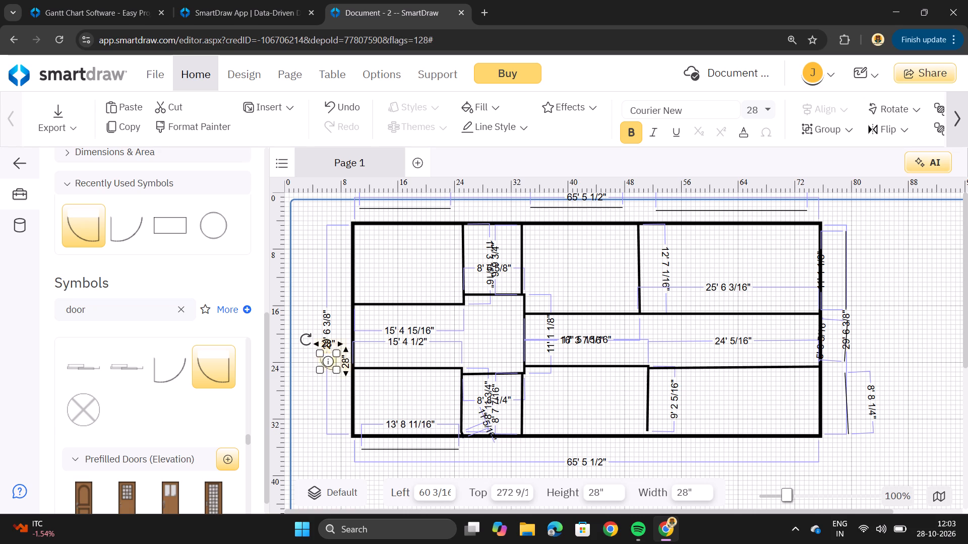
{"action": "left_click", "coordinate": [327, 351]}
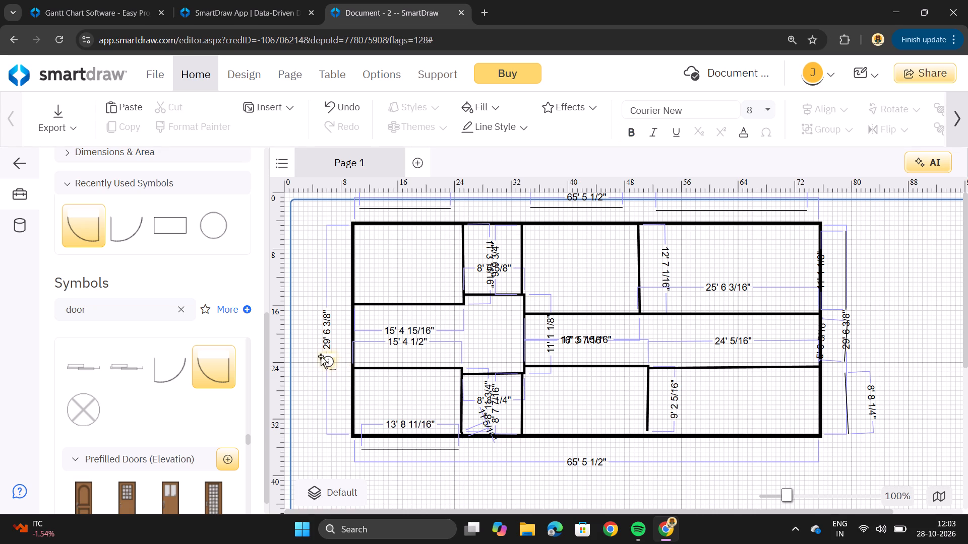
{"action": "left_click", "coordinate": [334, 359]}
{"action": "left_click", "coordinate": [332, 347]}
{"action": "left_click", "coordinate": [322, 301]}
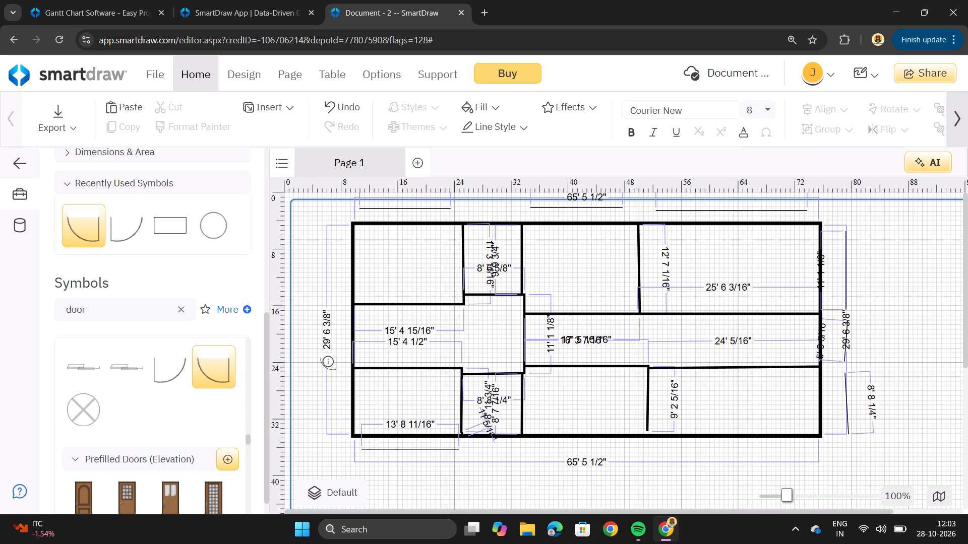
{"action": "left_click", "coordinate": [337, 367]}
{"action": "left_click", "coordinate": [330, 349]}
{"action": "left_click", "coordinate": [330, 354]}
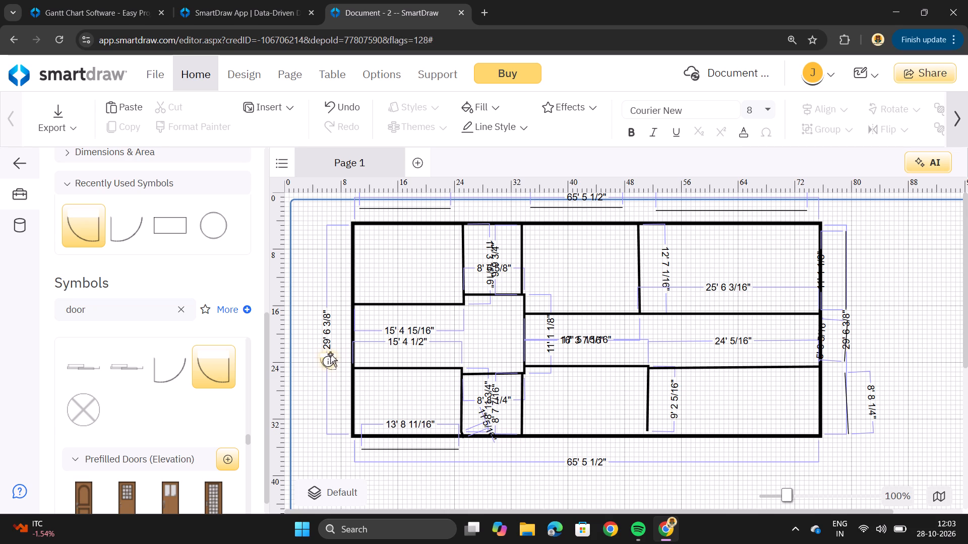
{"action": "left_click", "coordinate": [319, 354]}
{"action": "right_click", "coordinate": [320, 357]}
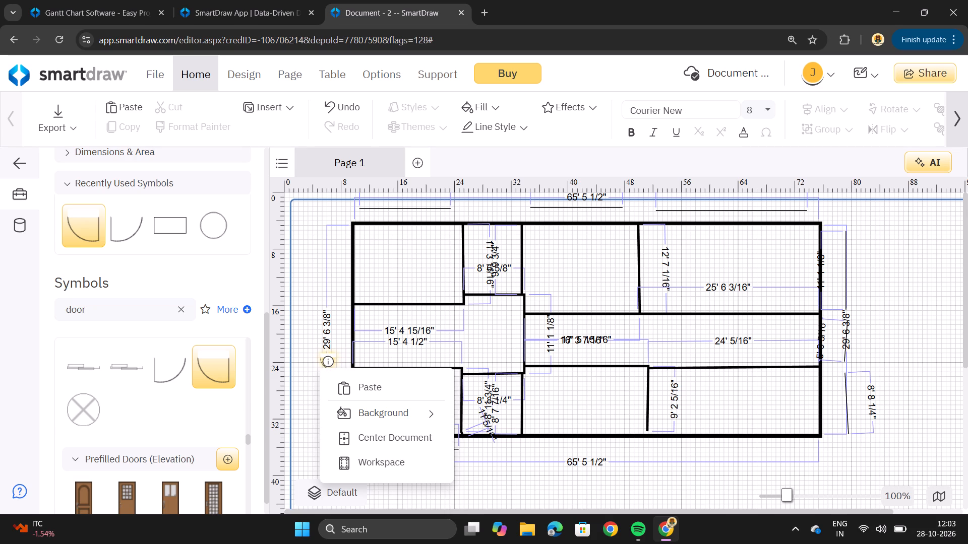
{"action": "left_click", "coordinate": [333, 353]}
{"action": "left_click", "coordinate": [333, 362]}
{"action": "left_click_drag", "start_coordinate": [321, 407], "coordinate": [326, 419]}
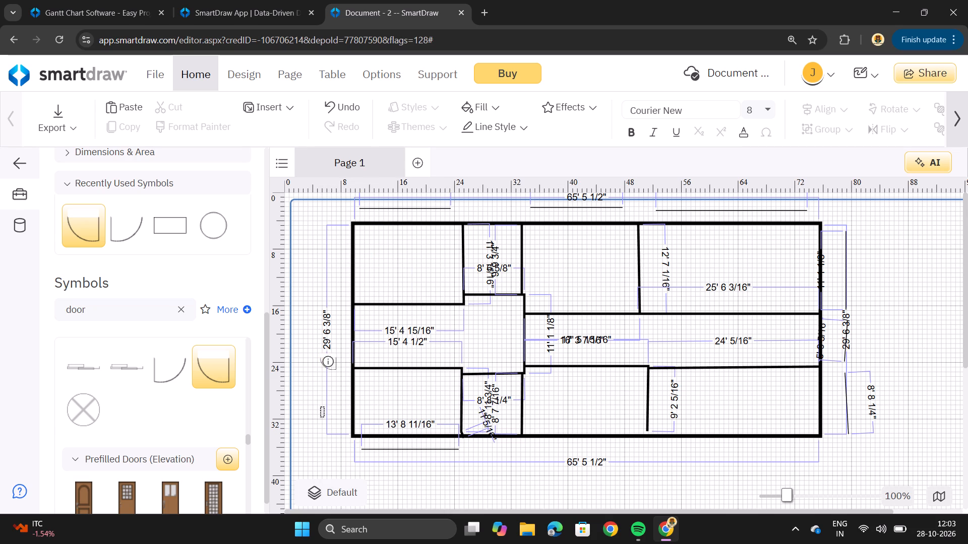
Cut the mirrored 28" door symbol outside the left exterior wall from the drawing.
{"action": "left_click_drag", "start_coordinate": [326, 419], "coordinate": [329, 418]}
{"action": "left_click", "coordinate": [333, 364]}
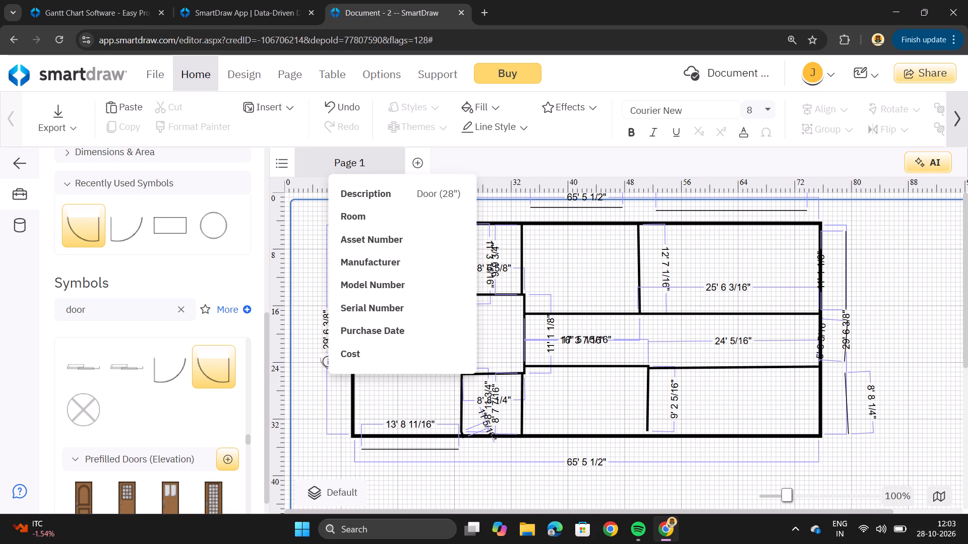
{"action": "right_click", "coordinate": [289, 338]}
{"action": "left_click", "coordinate": [342, 282]}
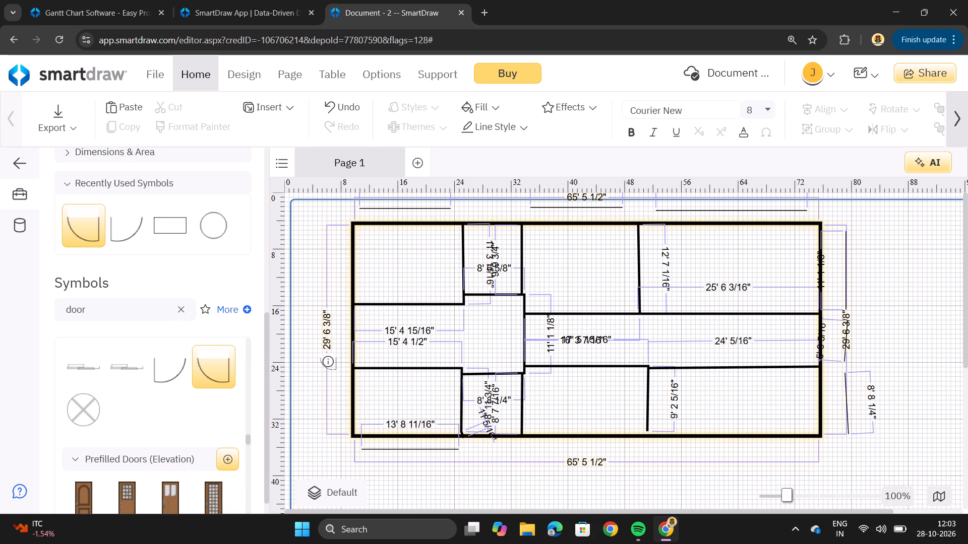
{"action": "left_click", "coordinate": [328, 360]}
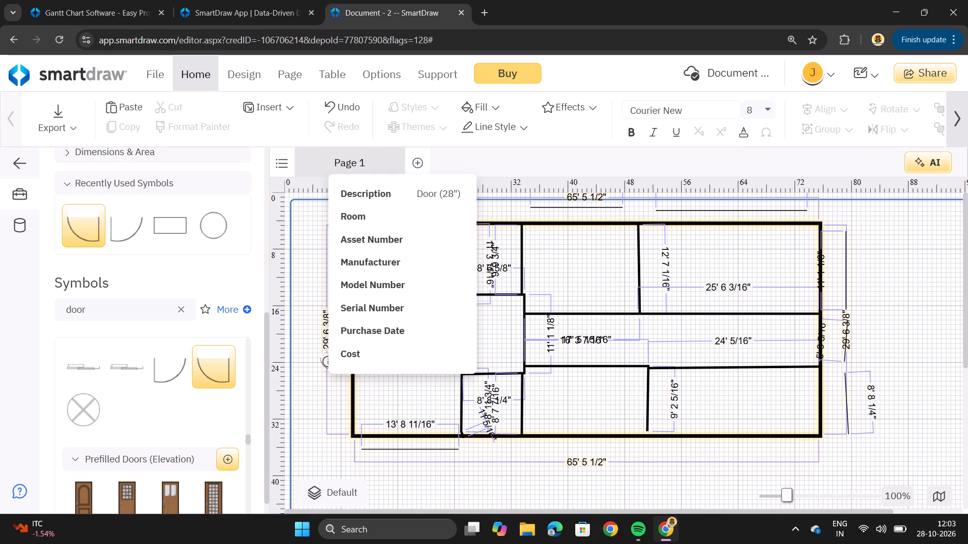
{"action": "right_click", "coordinate": [292, 386]}
{"action": "right_click", "coordinate": [331, 358]}
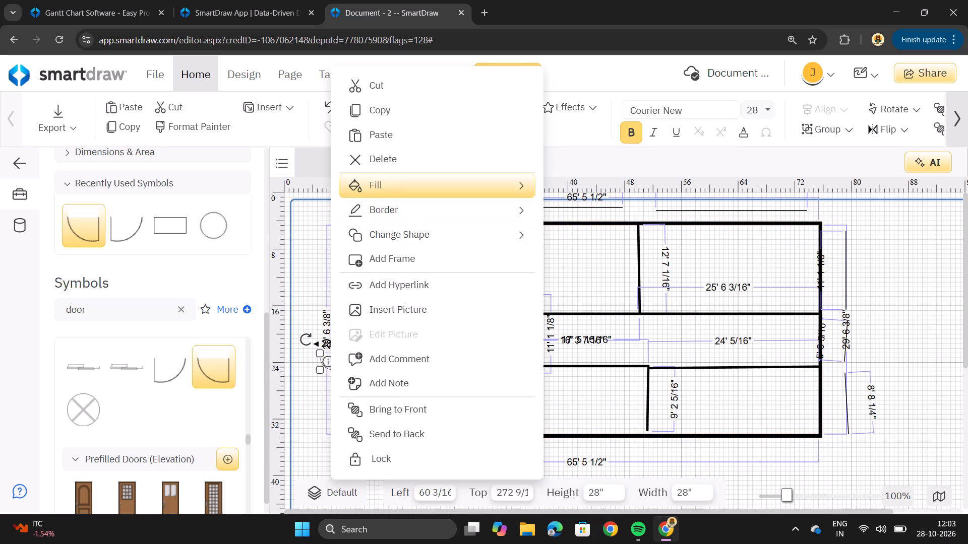
{"action": "left_click", "coordinate": [460, 92]}
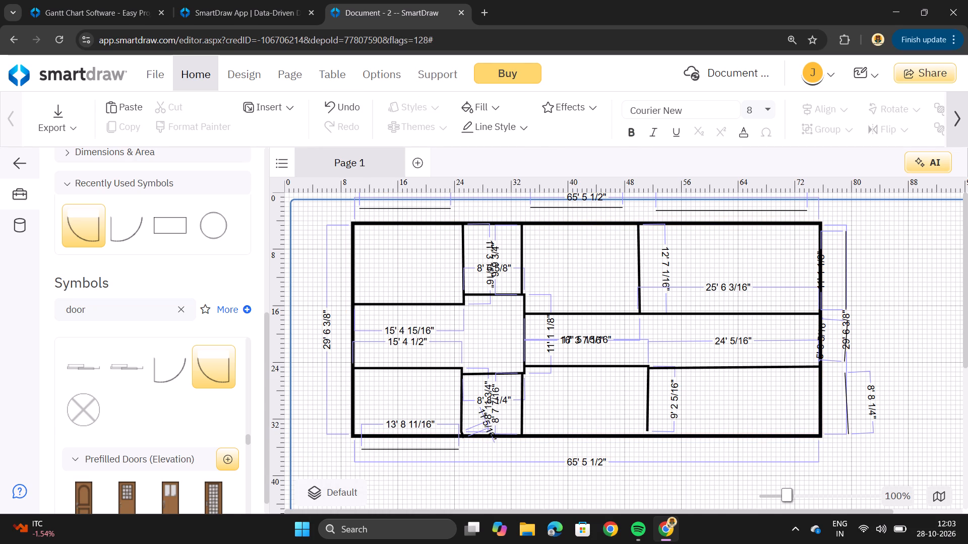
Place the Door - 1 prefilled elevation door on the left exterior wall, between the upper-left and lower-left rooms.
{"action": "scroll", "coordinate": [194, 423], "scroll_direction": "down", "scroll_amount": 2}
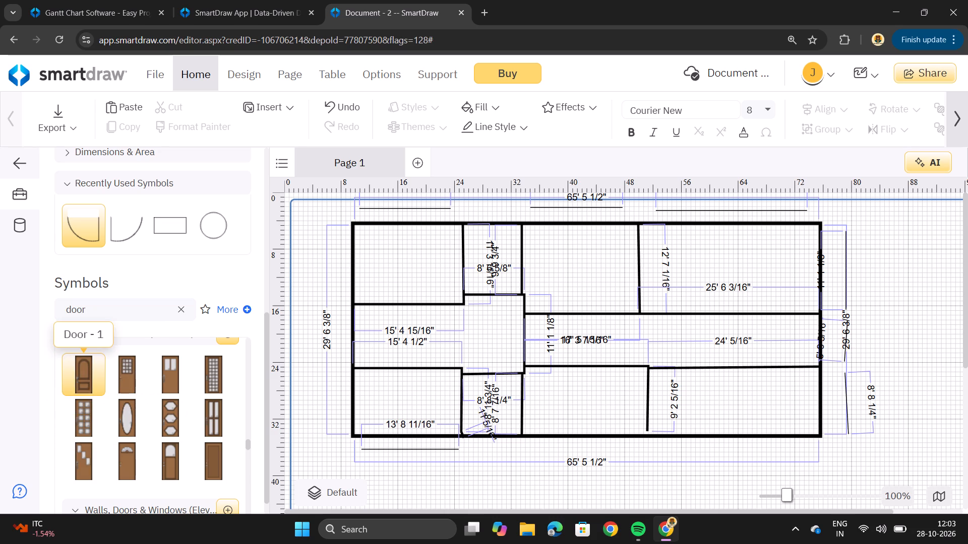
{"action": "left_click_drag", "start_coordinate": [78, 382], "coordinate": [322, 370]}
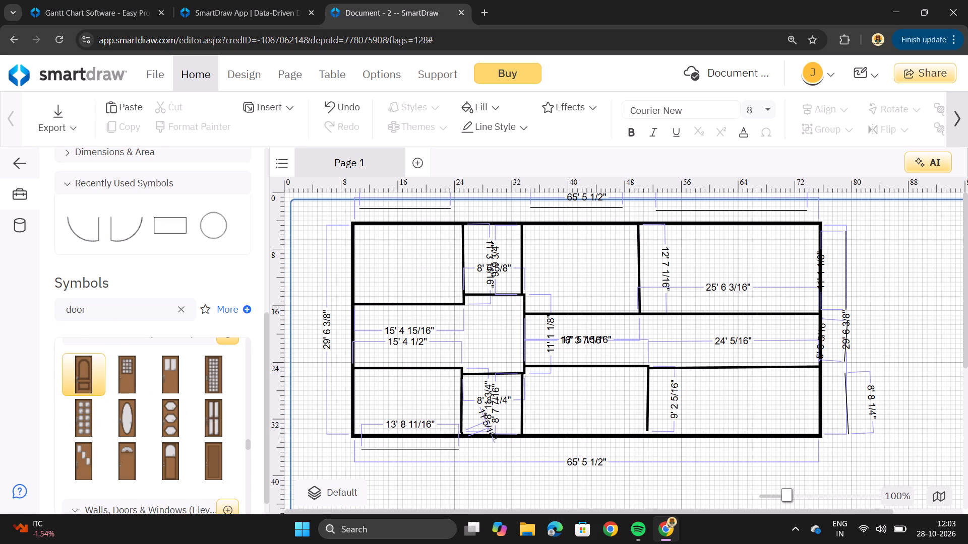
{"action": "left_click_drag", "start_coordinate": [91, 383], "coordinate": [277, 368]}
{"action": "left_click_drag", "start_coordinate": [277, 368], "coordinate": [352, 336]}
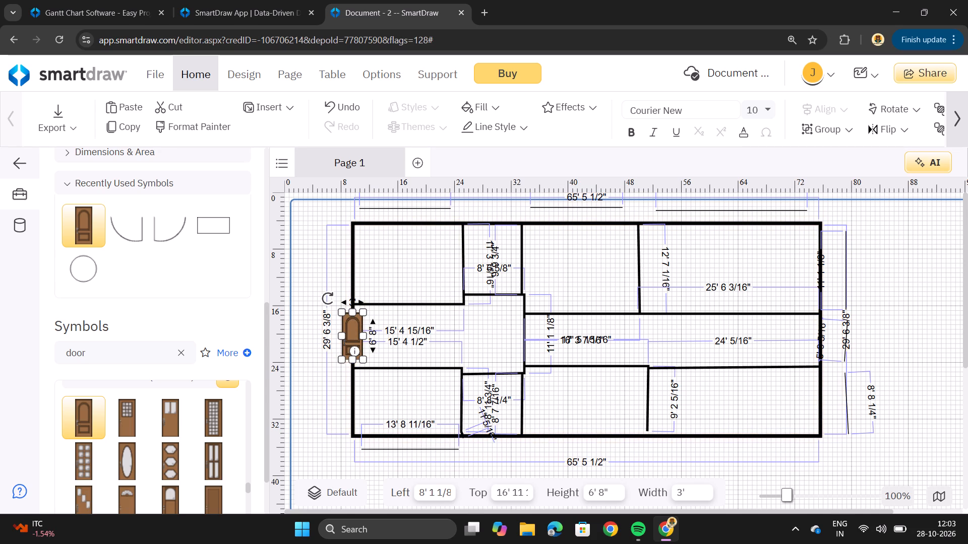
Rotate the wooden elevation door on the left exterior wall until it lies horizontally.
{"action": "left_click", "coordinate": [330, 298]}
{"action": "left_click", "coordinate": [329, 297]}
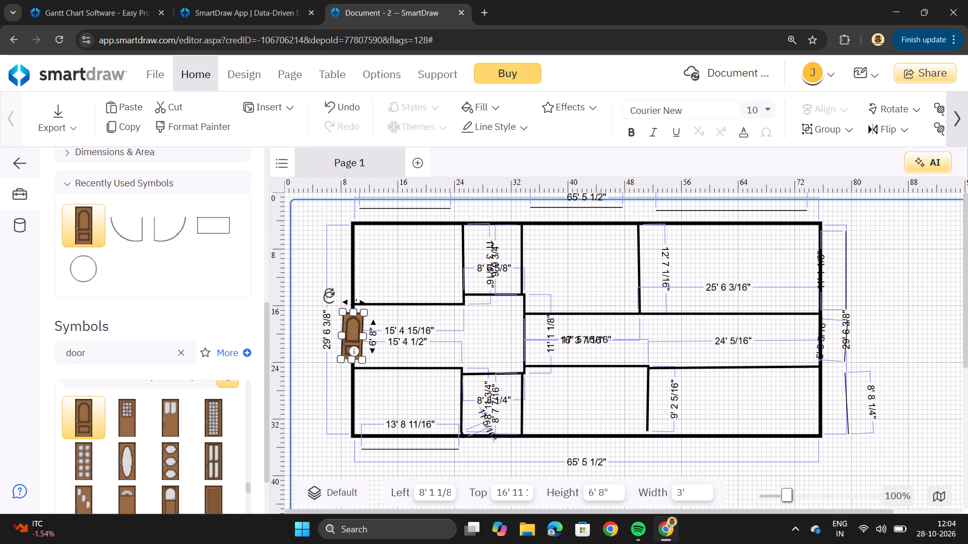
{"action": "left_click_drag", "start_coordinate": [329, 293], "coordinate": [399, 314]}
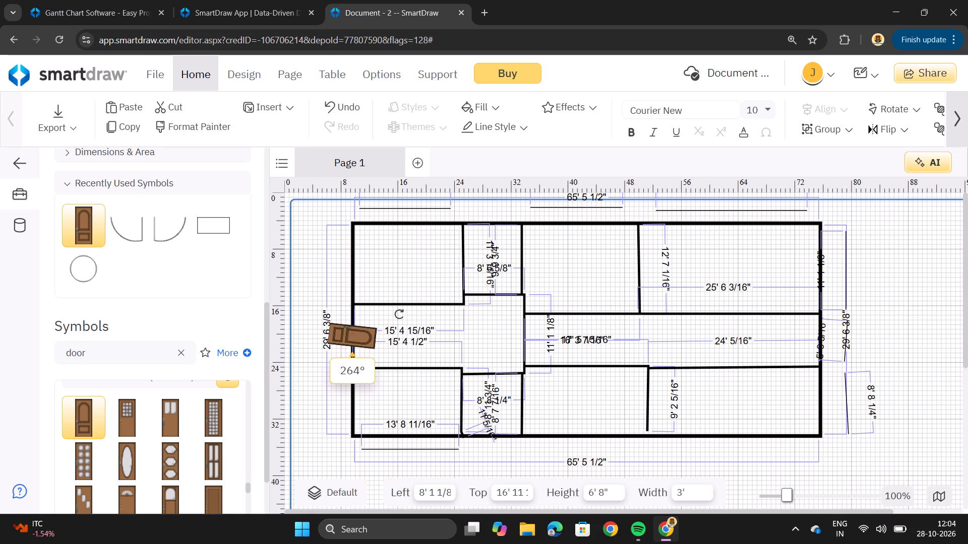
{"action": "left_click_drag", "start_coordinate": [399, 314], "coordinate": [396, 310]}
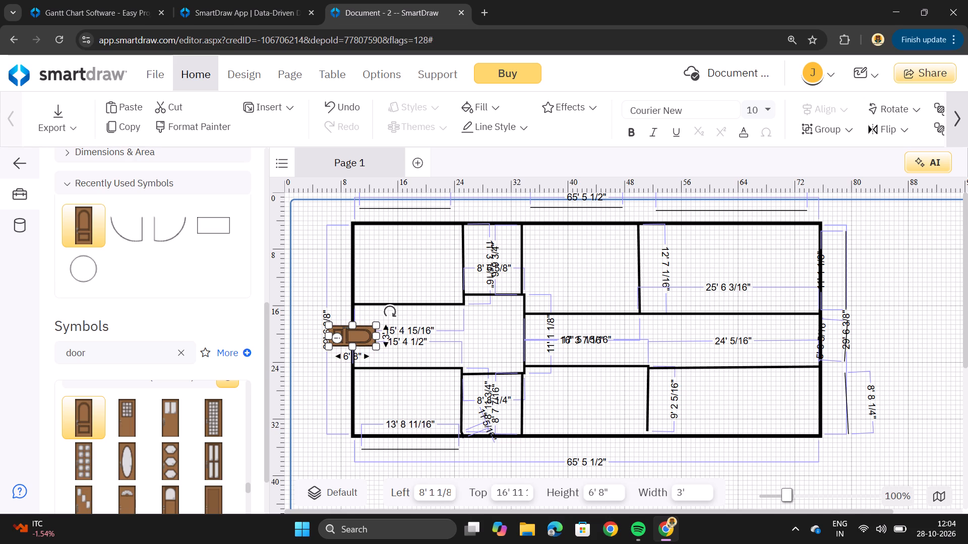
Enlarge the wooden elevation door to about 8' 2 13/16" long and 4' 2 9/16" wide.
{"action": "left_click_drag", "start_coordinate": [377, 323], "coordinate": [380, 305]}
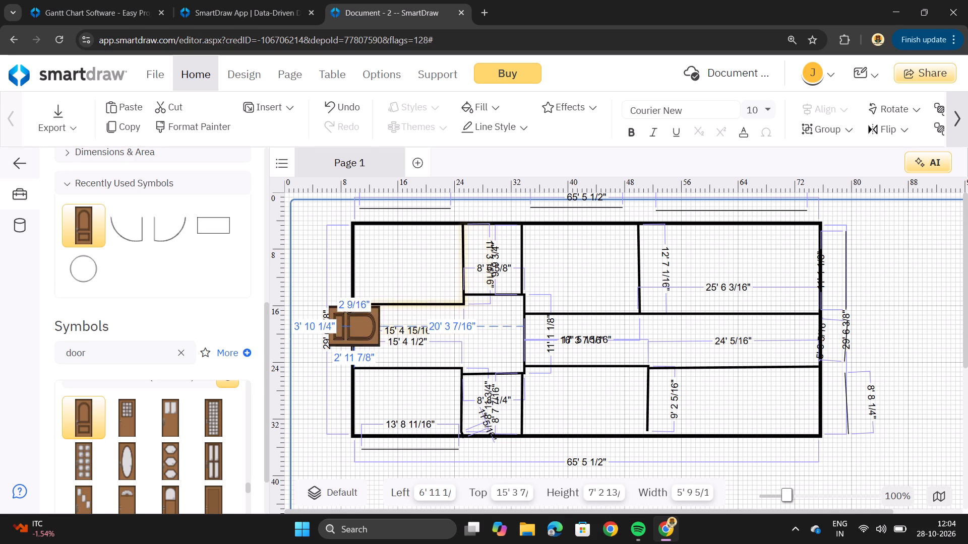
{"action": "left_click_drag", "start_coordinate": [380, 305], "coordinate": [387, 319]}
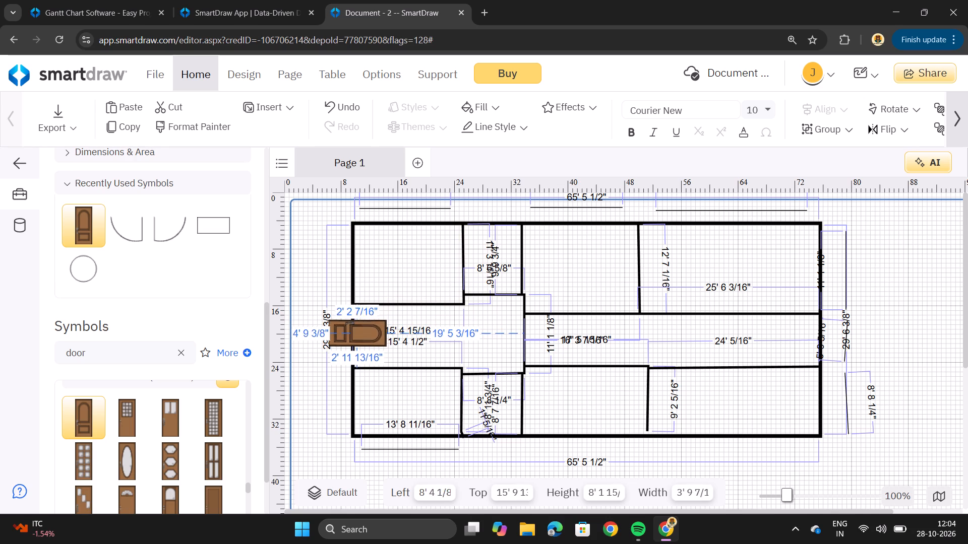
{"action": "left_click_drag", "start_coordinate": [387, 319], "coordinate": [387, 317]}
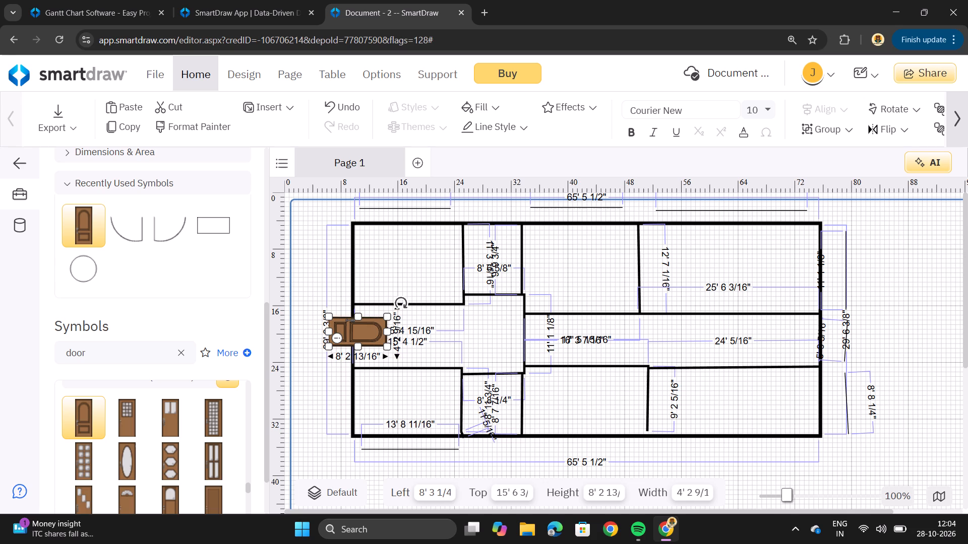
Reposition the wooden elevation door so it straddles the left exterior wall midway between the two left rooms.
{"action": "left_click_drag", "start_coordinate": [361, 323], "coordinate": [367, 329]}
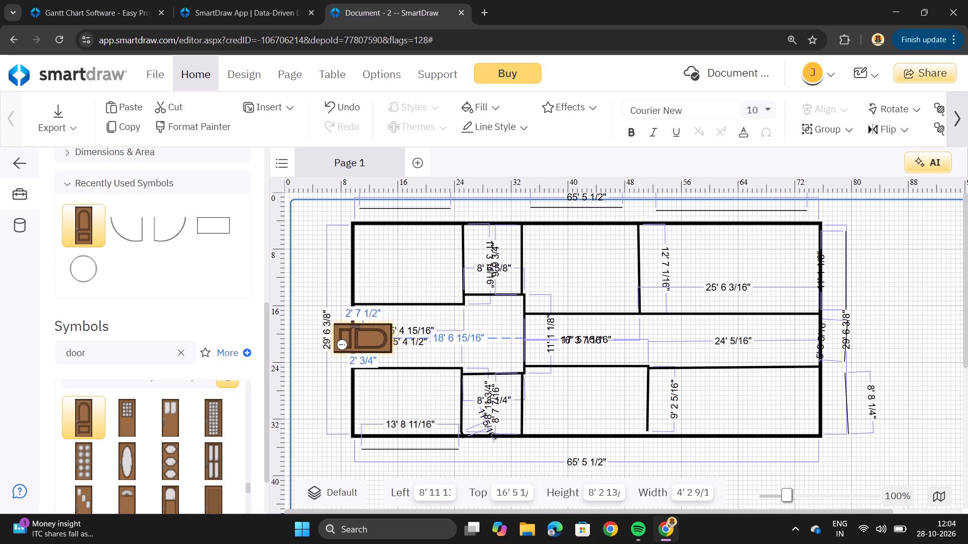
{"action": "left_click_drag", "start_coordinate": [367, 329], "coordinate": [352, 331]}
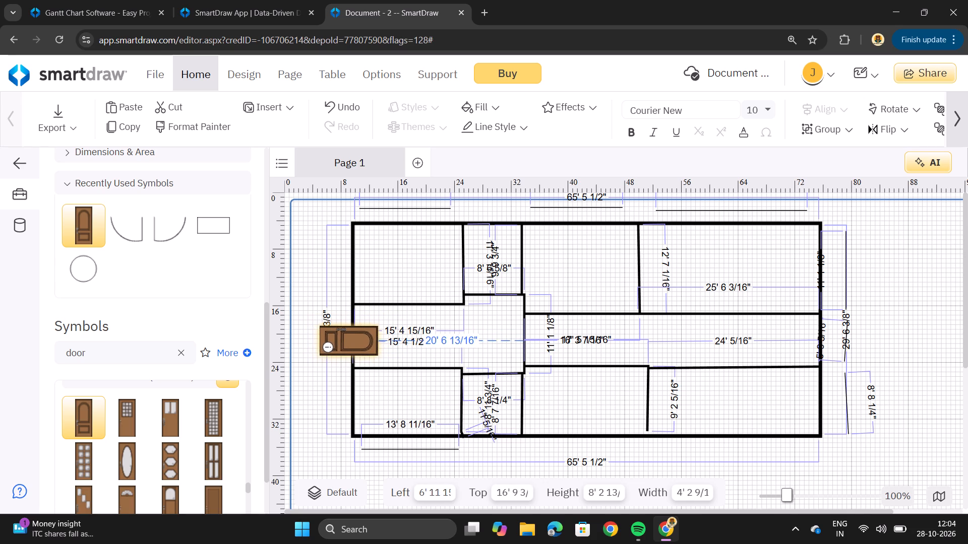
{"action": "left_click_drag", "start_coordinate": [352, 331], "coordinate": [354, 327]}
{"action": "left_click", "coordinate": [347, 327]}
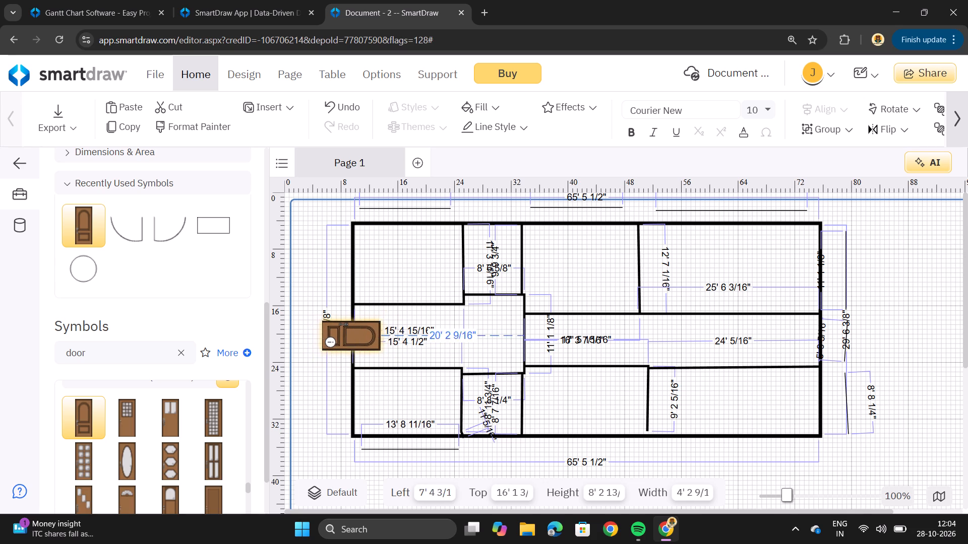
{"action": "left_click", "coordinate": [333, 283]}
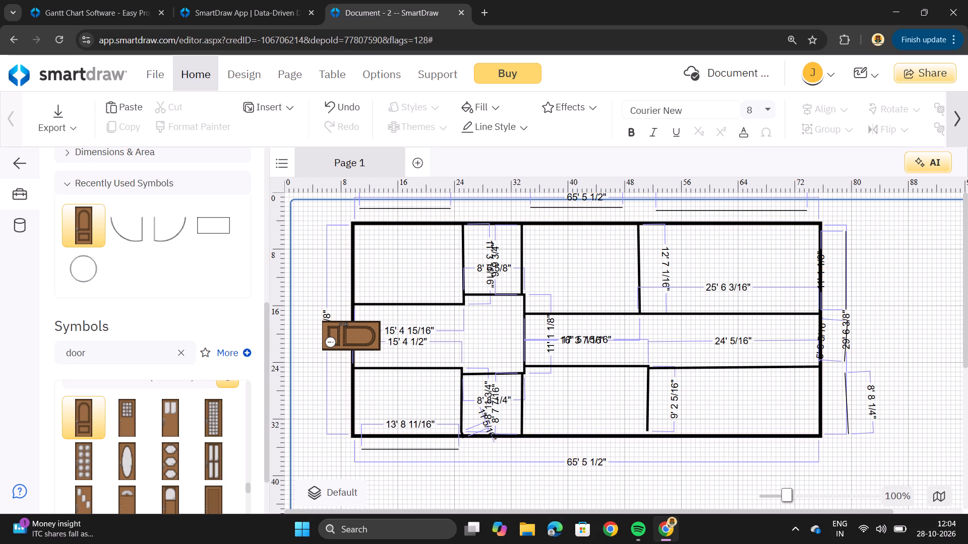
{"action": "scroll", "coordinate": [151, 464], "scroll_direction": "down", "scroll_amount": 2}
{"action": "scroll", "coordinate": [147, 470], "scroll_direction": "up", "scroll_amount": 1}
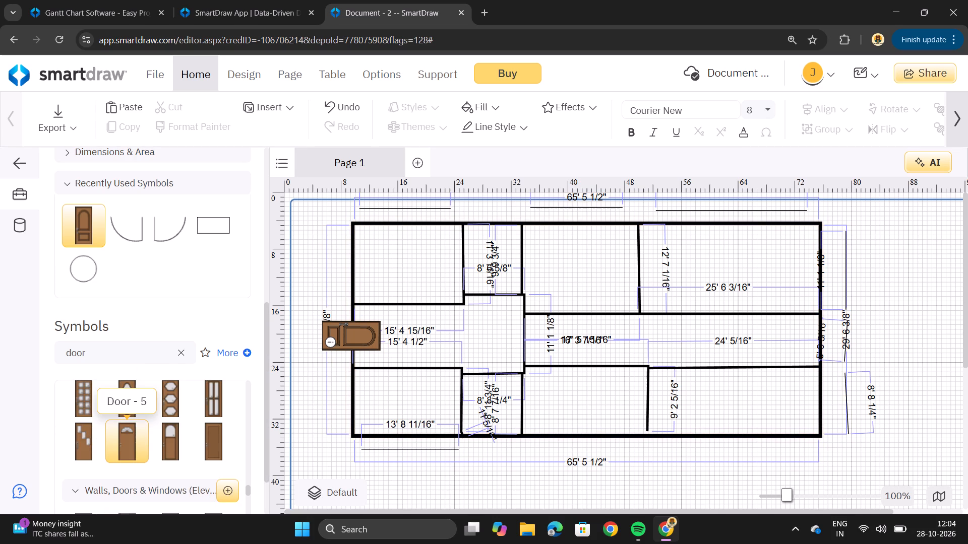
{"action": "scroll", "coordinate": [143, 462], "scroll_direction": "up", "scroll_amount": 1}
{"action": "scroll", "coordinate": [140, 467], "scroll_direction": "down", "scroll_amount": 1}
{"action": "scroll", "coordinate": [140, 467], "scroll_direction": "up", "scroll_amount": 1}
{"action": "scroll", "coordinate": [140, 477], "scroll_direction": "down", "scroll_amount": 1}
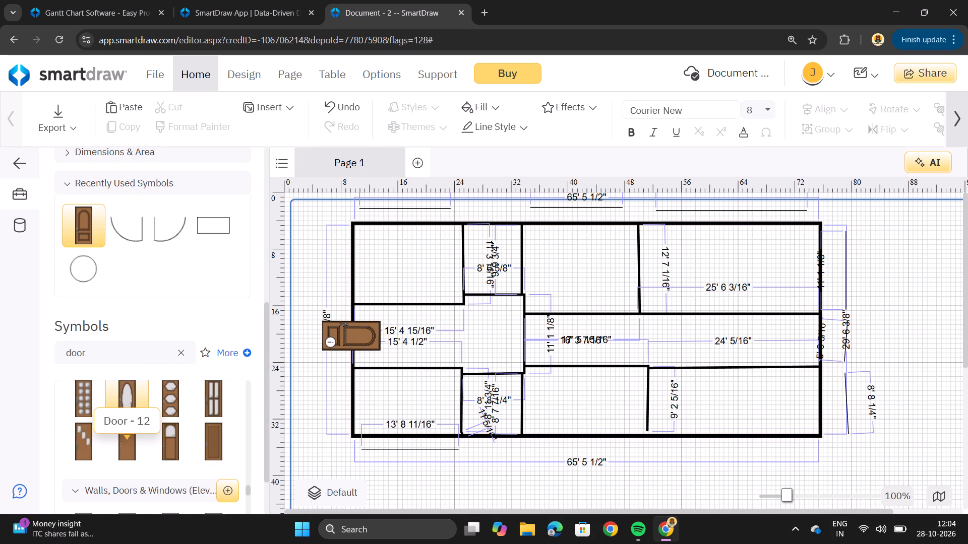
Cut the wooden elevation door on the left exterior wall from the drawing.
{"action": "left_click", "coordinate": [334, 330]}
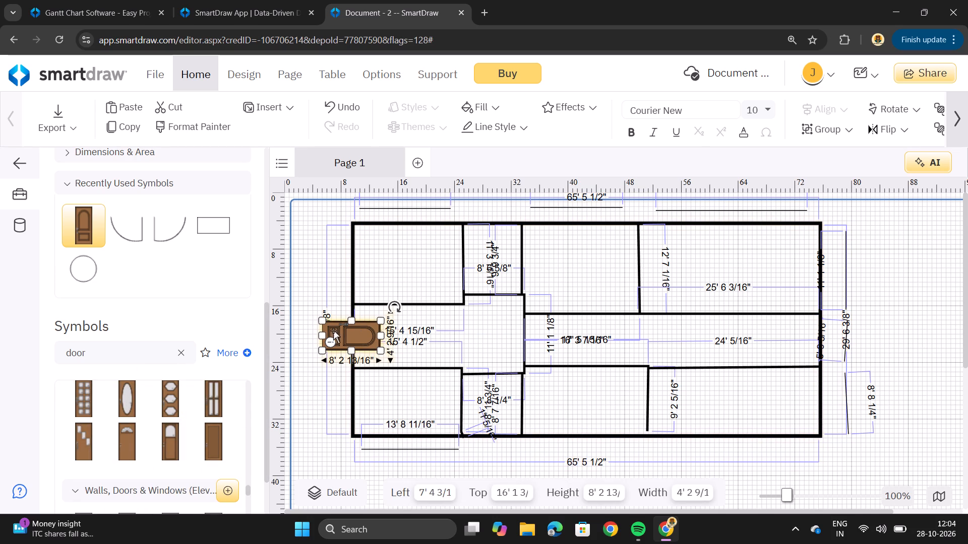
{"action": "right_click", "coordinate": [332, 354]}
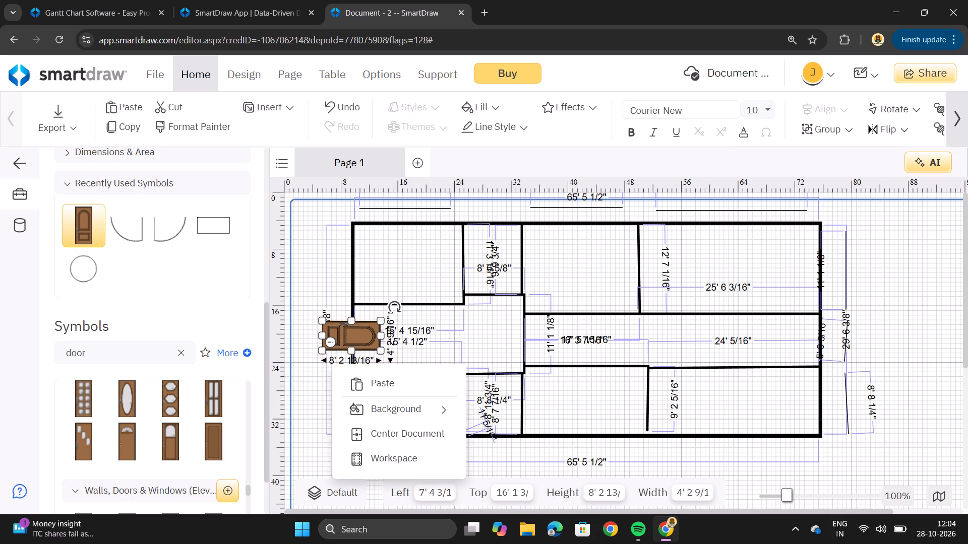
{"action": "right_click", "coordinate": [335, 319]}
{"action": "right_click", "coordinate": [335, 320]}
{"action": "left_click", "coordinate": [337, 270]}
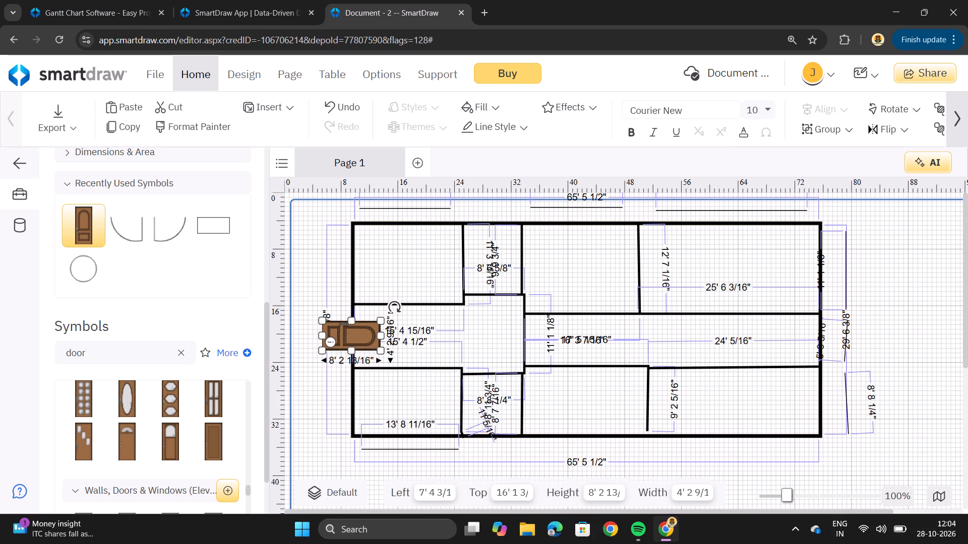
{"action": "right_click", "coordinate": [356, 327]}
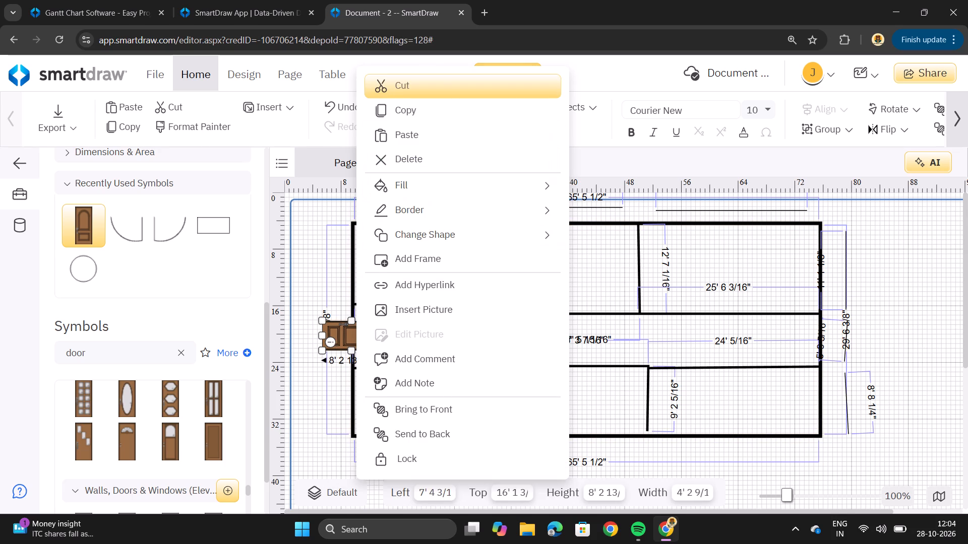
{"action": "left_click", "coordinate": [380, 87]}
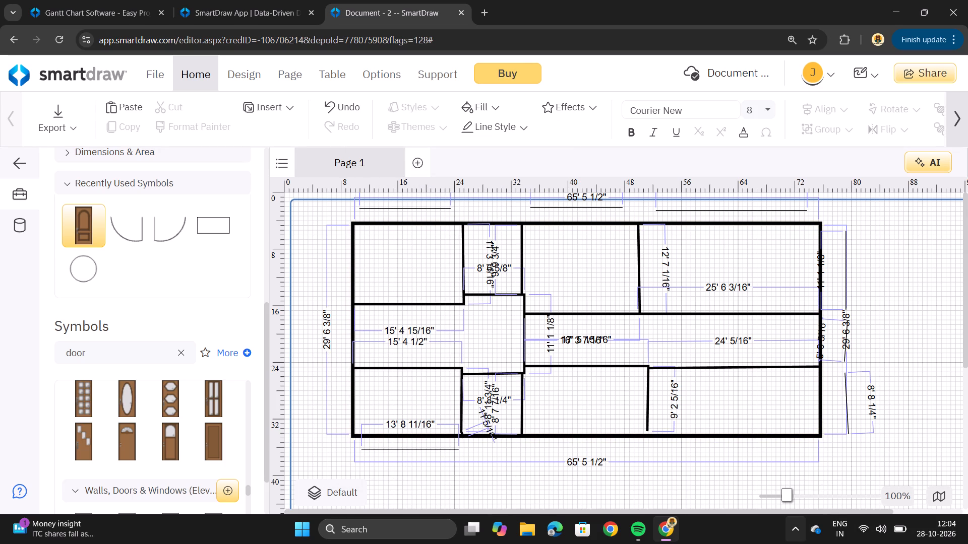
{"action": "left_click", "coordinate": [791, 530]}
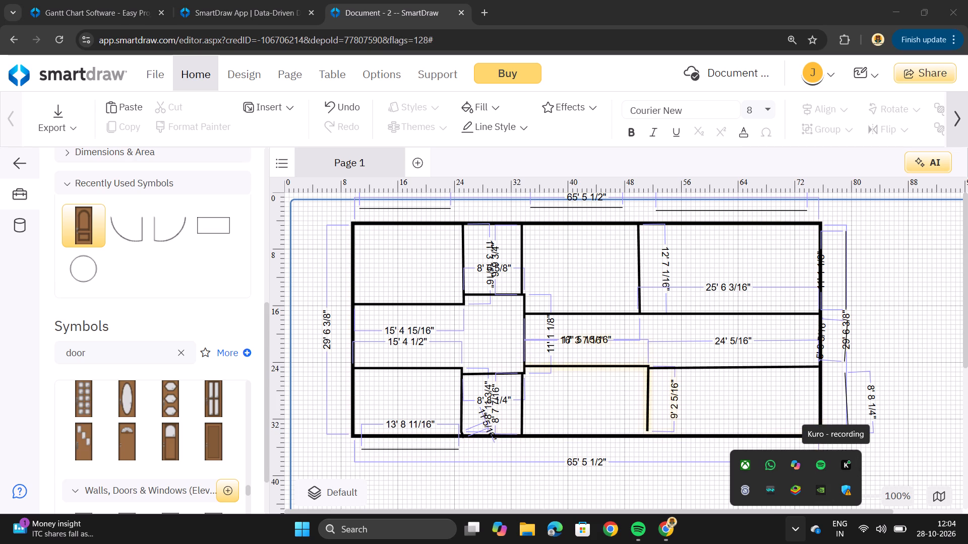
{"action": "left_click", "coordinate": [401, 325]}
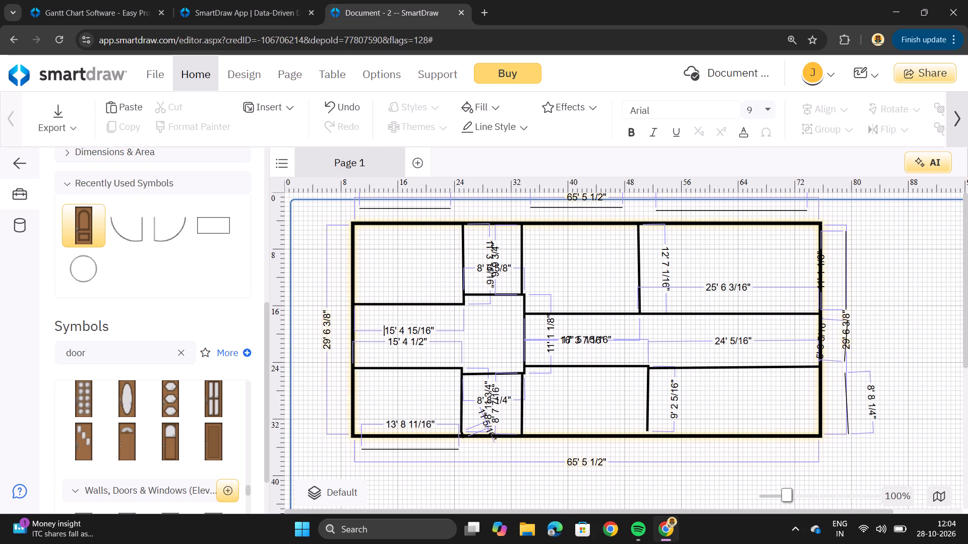
Place the recently used, unmirrored 28" door symbol in the left exterior wall, between the upper-left and lower-left rooms.
{"action": "scroll", "coordinate": [133, 268], "scroll_direction": "down", "scroll_amount": 1}
{"action": "scroll", "coordinate": [135, 266], "scroll_direction": "up", "scroll_amount": 2}
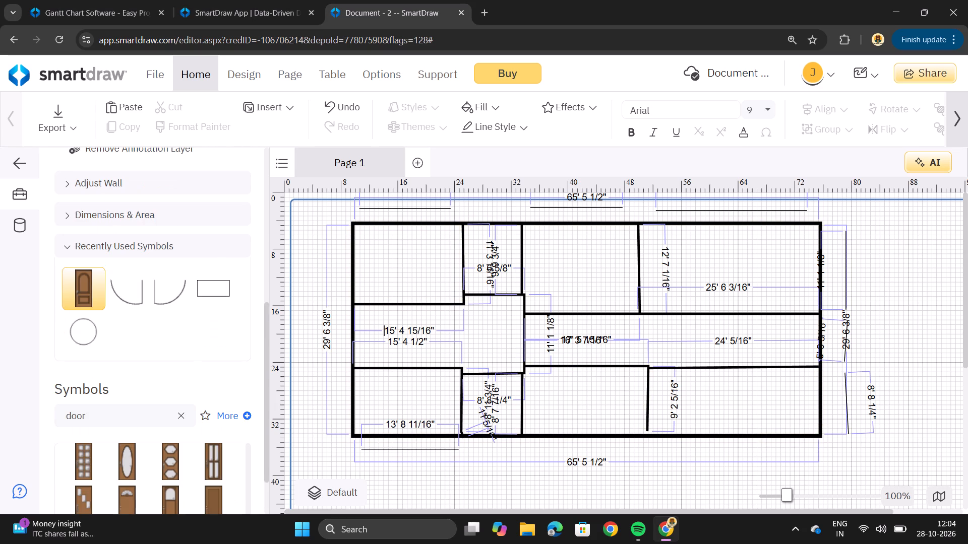
{"action": "left_click_drag", "start_coordinate": [168, 296], "coordinate": [233, 312]}
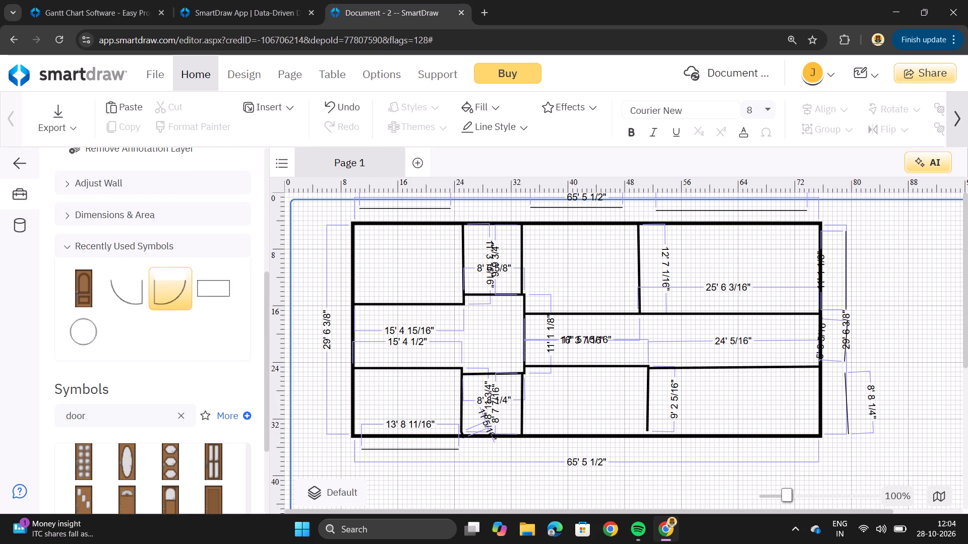
{"action": "left_click_drag", "start_coordinate": [233, 312], "coordinate": [332, 349]}
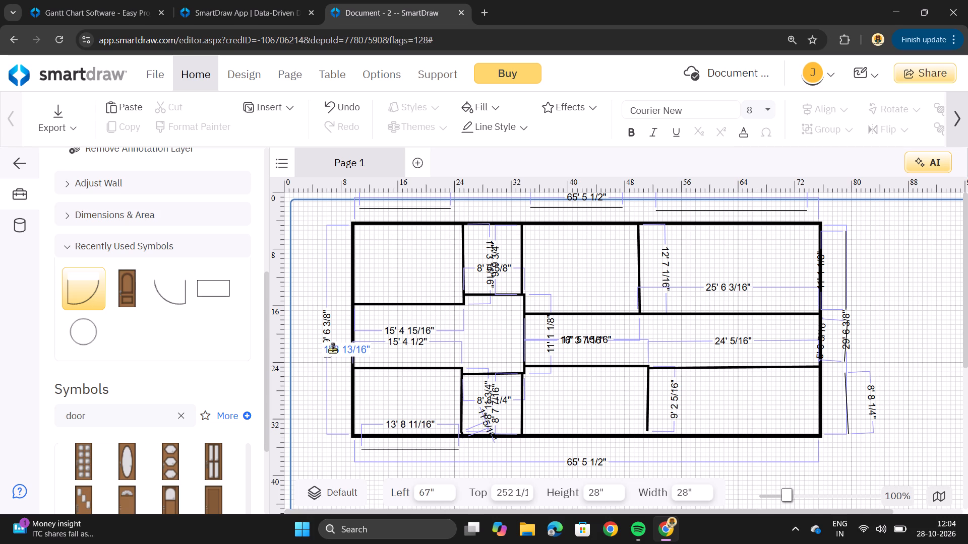
{"action": "left_click_drag", "start_coordinate": [332, 349], "coordinate": [343, 335]}
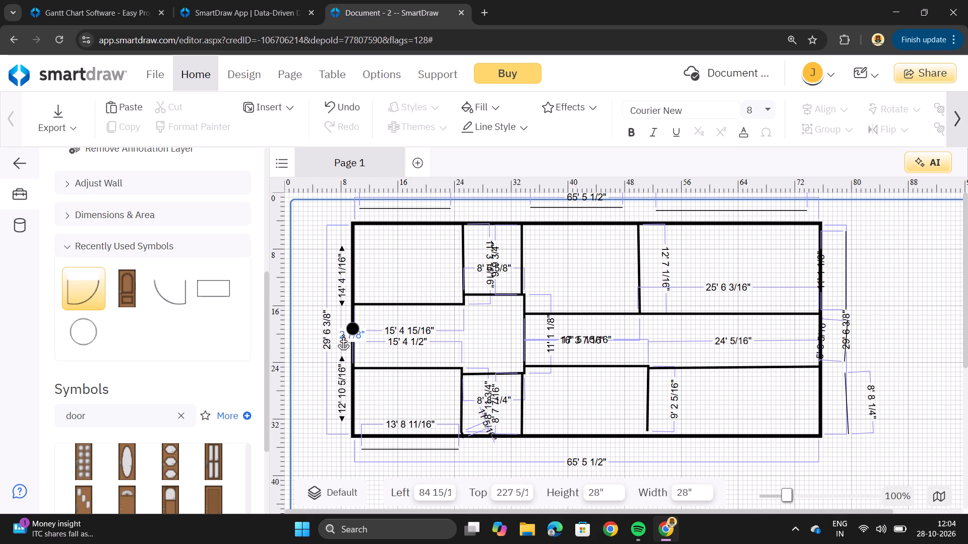
{"action": "left_click_drag", "start_coordinate": [343, 335], "coordinate": [340, 338]}
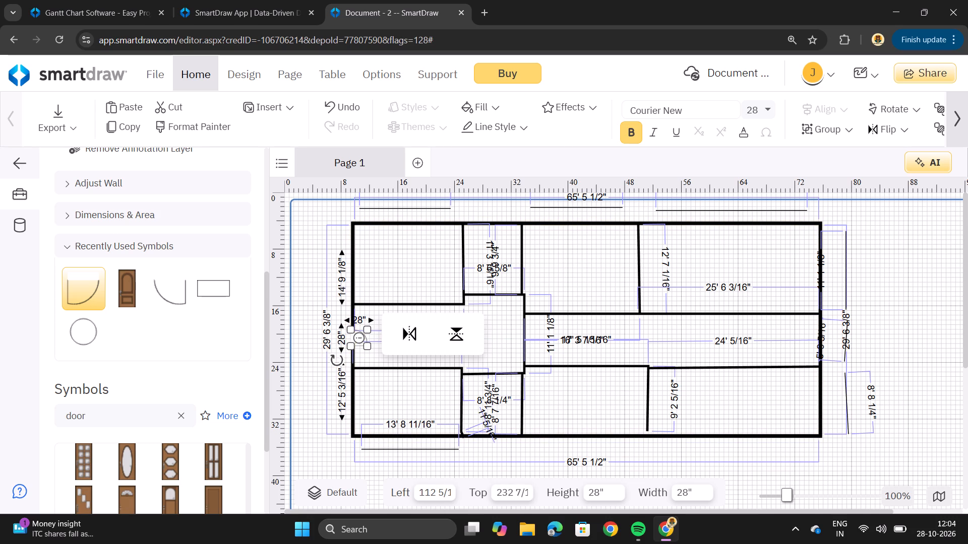
Enlarge the door in the left exterior wall to 47 1/4" wide and high.
{"action": "left_click_drag", "start_coordinate": [368, 345], "coordinate": [382, 357]}
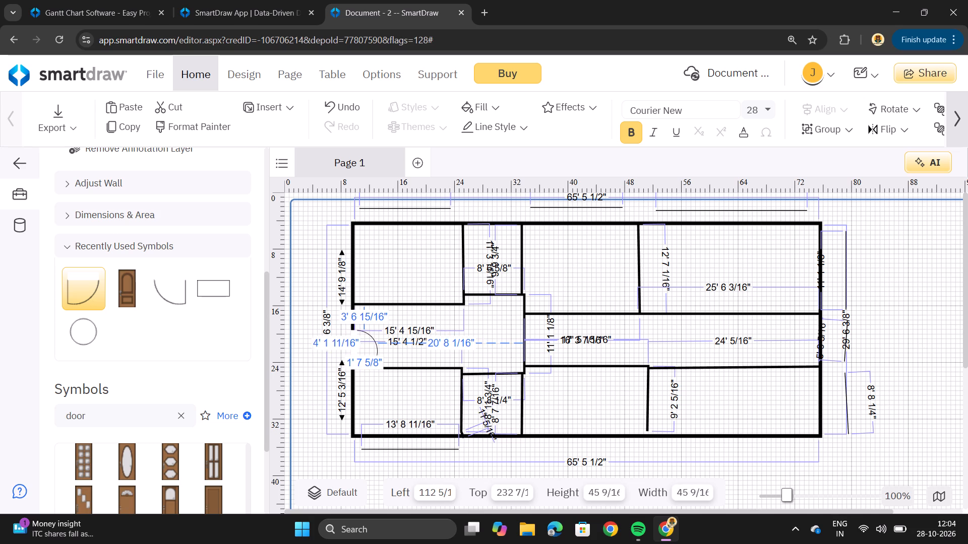
{"action": "left_click_drag", "start_coordinate": [382, 357], "coordinate": [372, 353]}
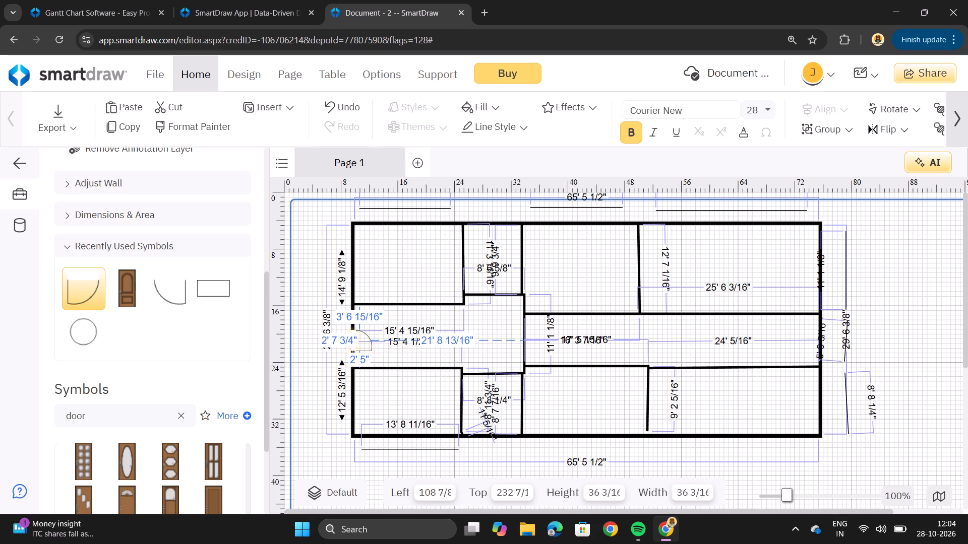
{"action": "left_click_drag", "start_coordinate": [372, 353], "coordinate": [376, 358]}
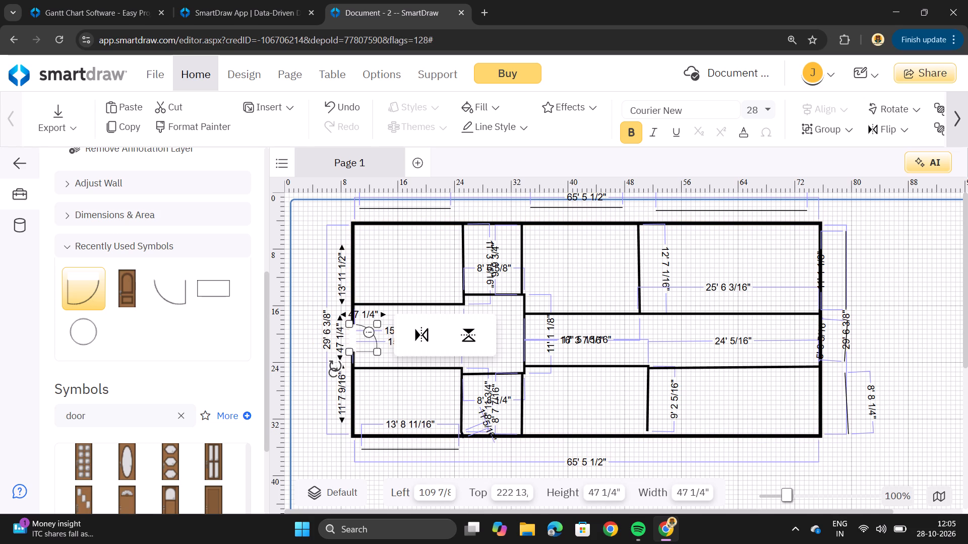
Rotate the left exterior wall door by roughly half a turn so it swings outside the house.
{"action": "left_click_drag", "start_coordinate": [339, 361], "coordinate": [309, 302]}
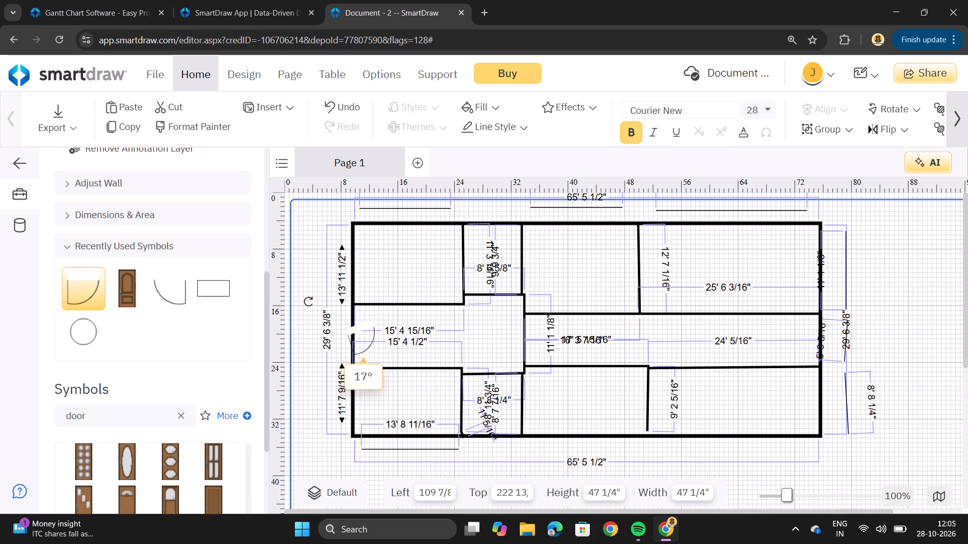
{"action": "left_click_drag", "start_coordinate": [309, 302], "coordinate": [417, 285]}
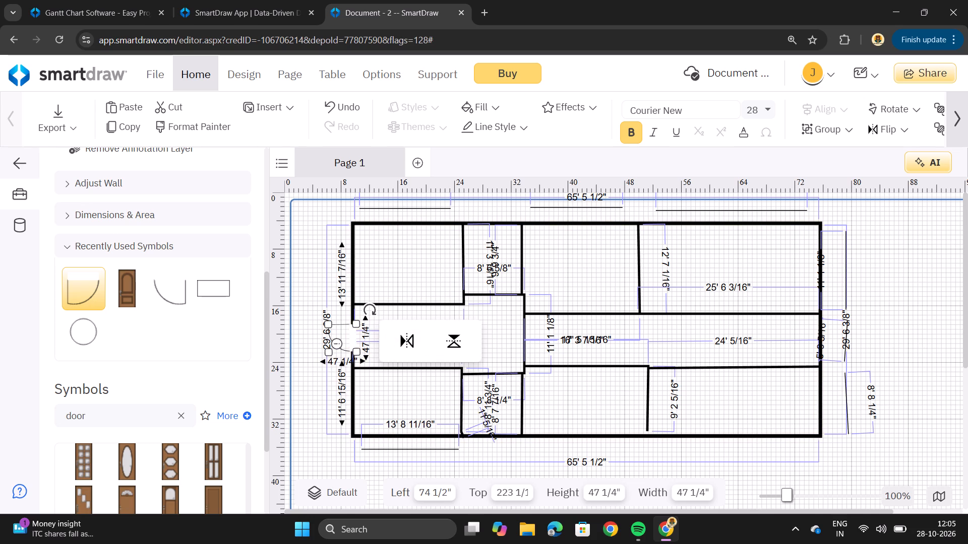
{"action": "left_click", "coordinate": [384, 252]}
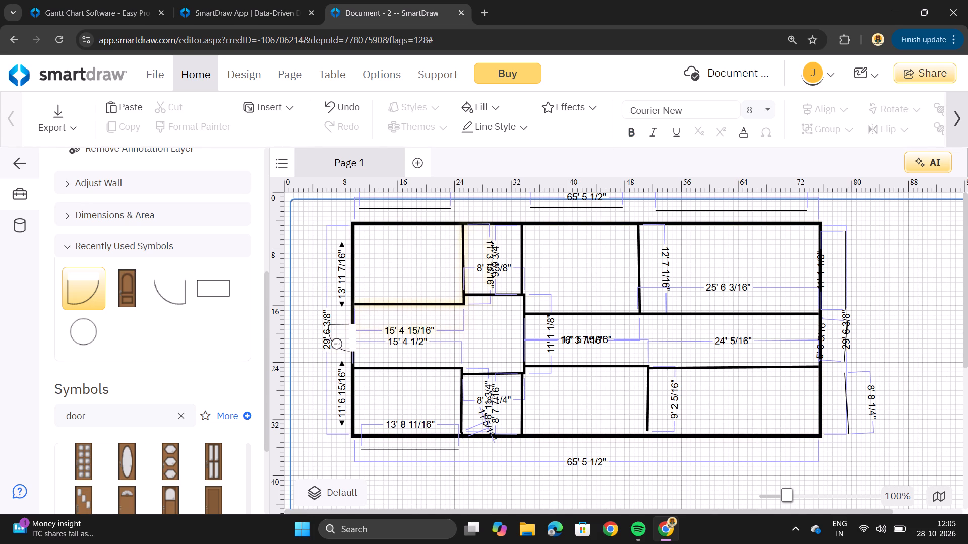
{"action": "left_click", "coordinate": [386, 264]}
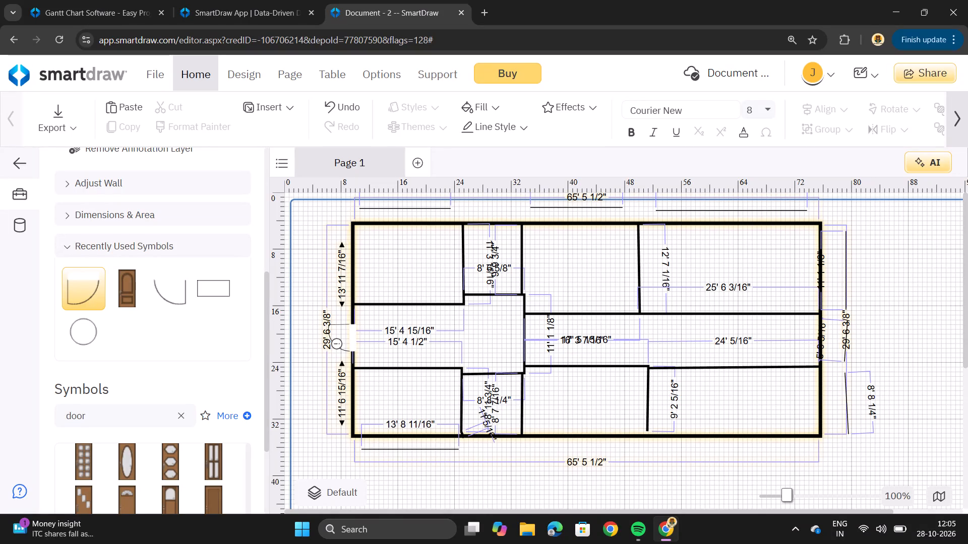
Place a recently used, unmirrored 28" door in the upper-left room's lower wall, about 6' 11" from the wall's right end.
{"action": "left_click_drag", "start_coordinate": [74, 293], "coordinate": [170, 302]}
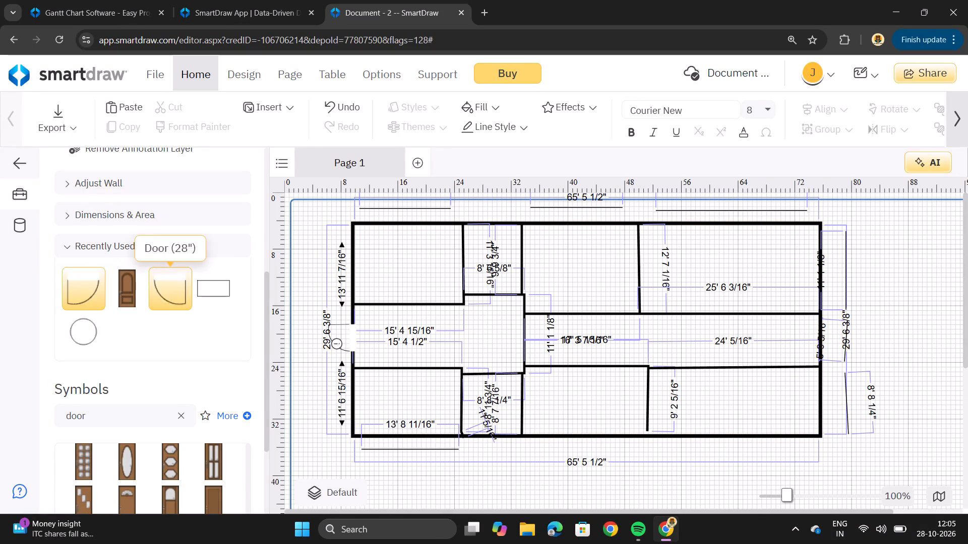
{"action": "left_click_drag", "start_coordinate": [170, 302], "coordinate": [413, 306]}
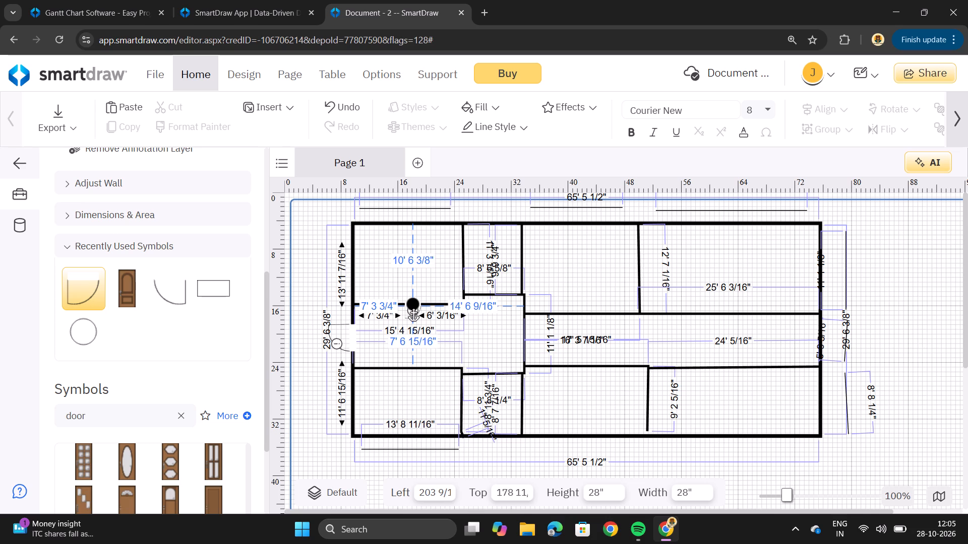
{"action": "left_click_drag", "start_coordinate": [413, 306], "coordinate": [406, 307]}
{"action": "left_click", "coordinate": [409, 253]}
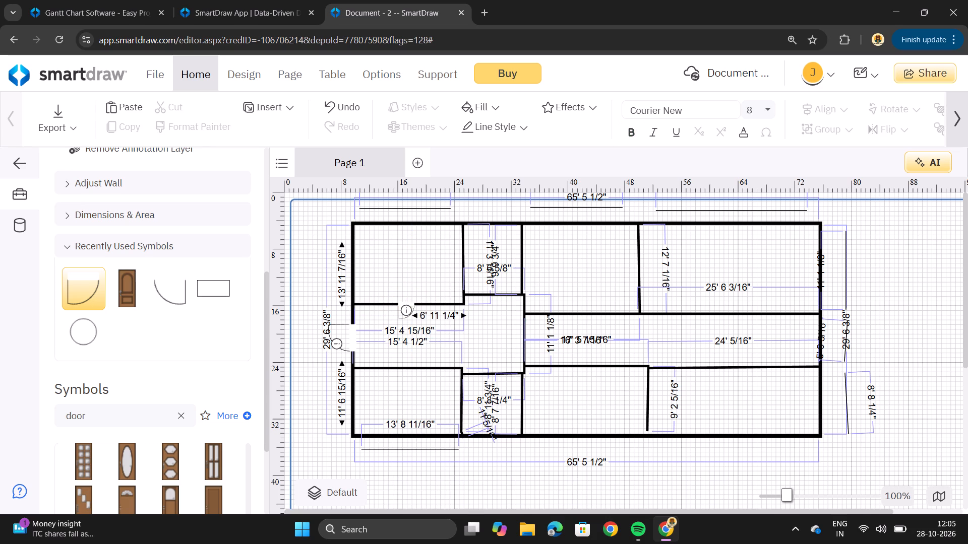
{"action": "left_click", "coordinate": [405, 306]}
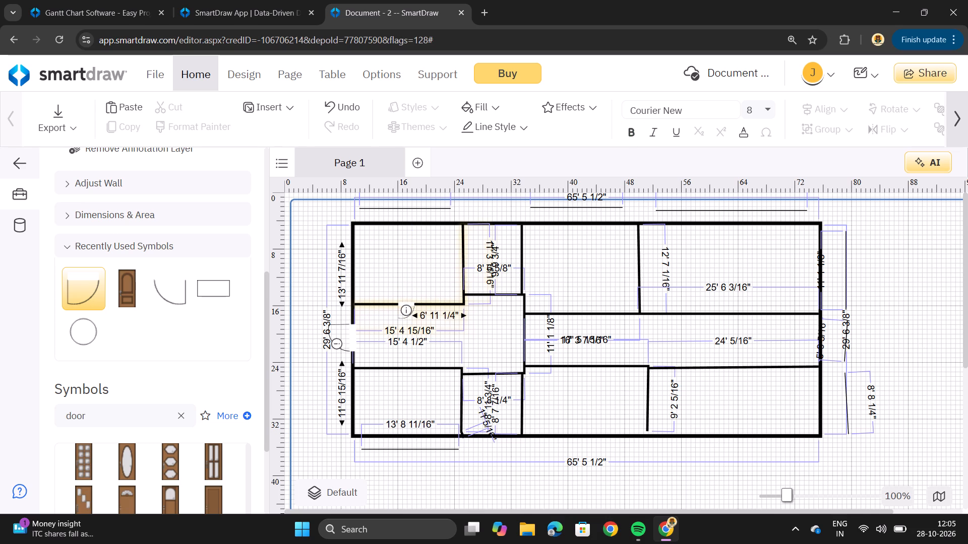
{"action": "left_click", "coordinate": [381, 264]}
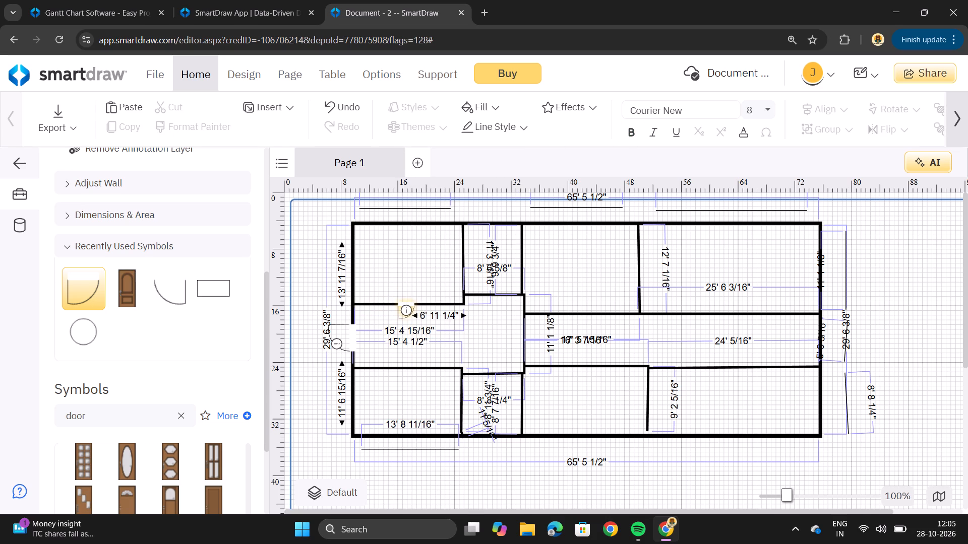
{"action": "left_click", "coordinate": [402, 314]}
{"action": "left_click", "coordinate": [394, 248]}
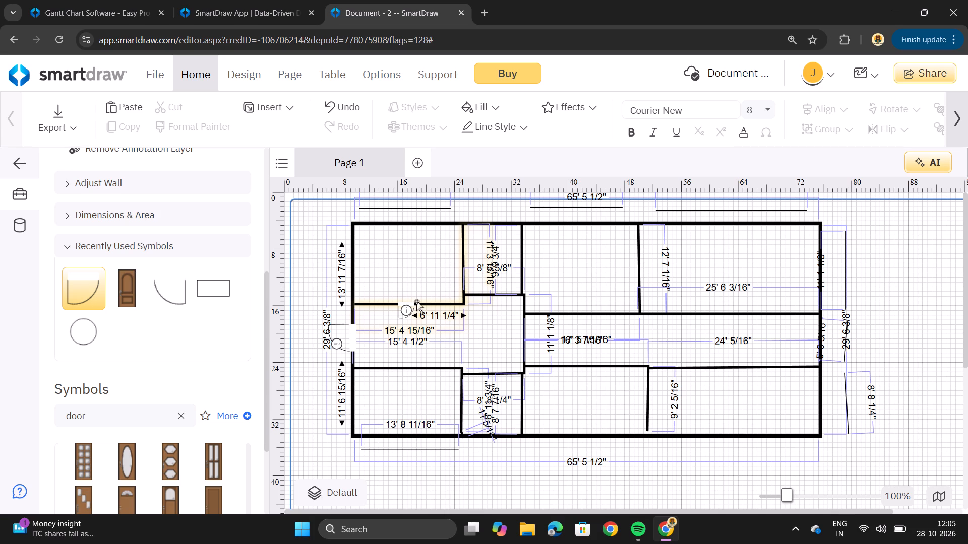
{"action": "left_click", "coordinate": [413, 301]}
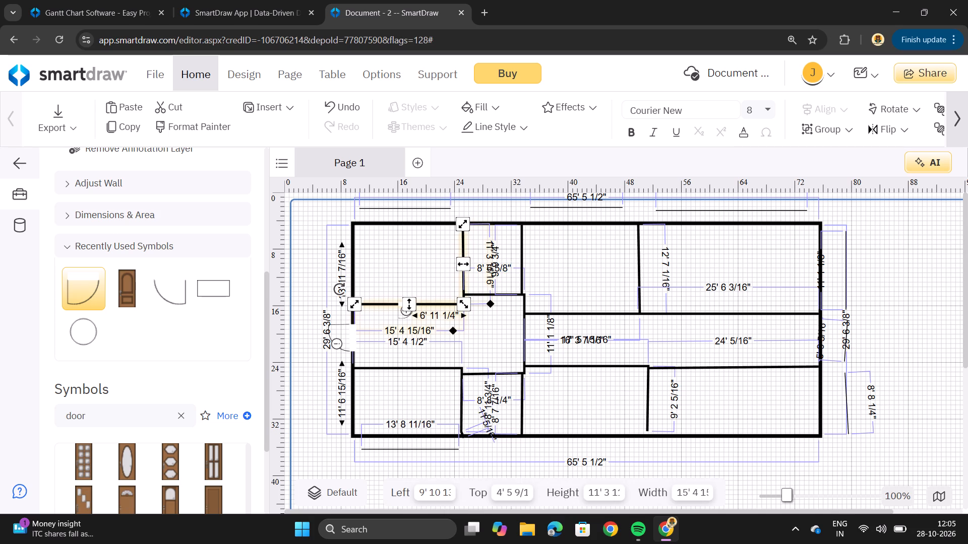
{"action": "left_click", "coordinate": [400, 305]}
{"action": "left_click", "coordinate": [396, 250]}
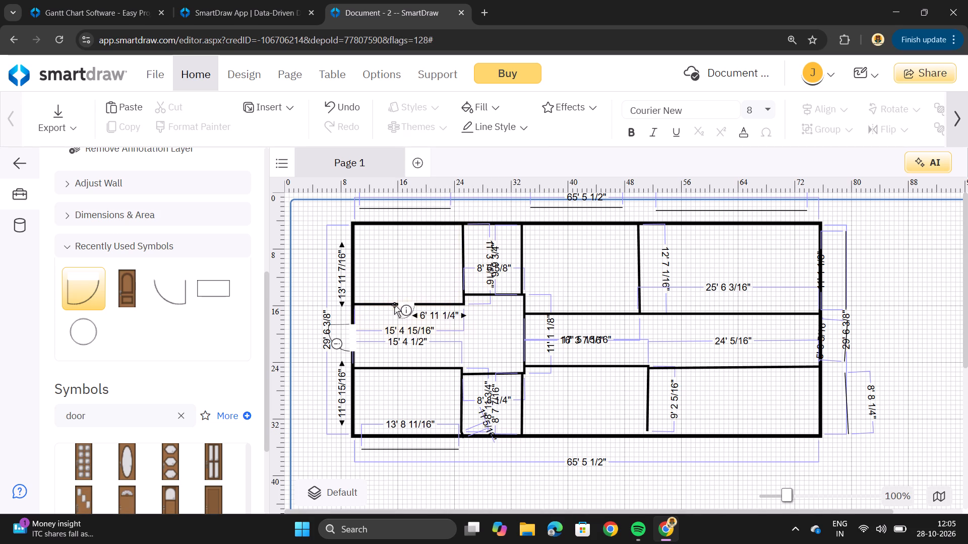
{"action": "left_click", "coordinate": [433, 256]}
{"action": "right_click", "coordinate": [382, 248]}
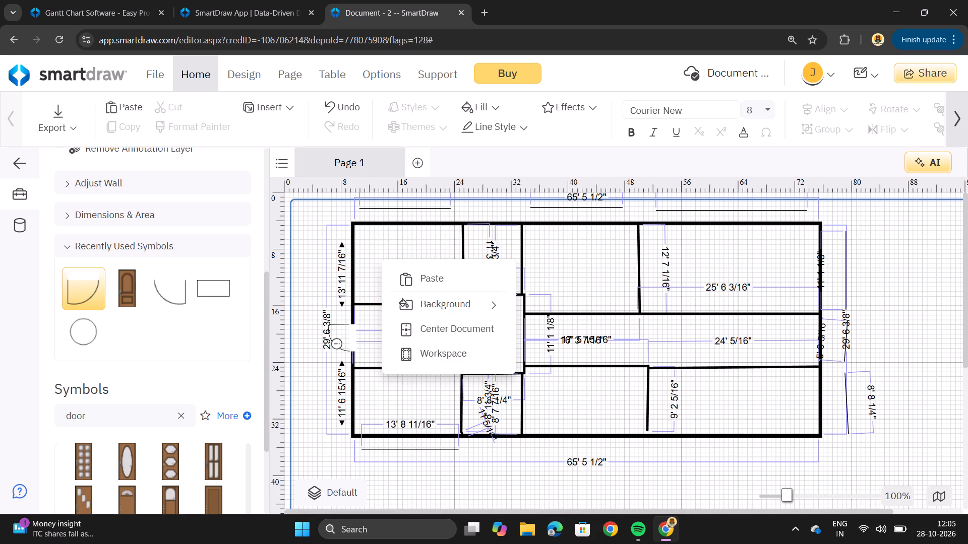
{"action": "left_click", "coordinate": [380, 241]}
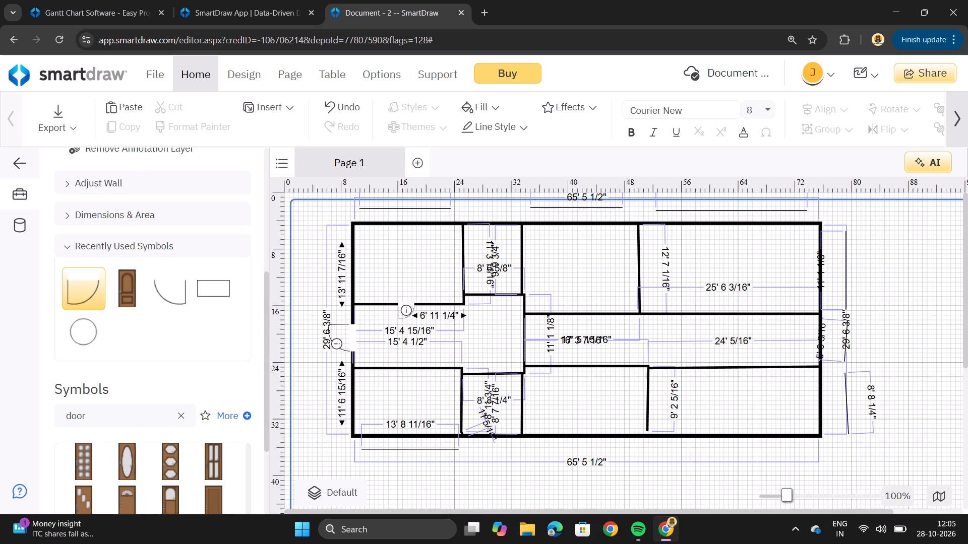
Place the recently used, mirrored 28" door symbol in the space just above the lower-left room's upper wall.
{"action": "left_click_drag", "start_coordinate": [156, 289], "coordinate": [232, 333]}
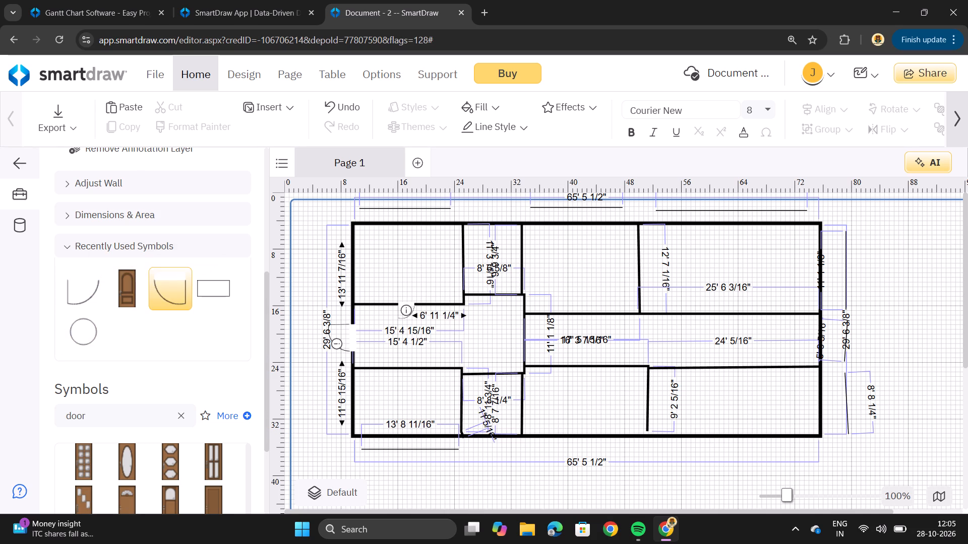
{"action": "left_click_drag", "start_coordinate": [232, 333], "coordinate": [428, 351]}
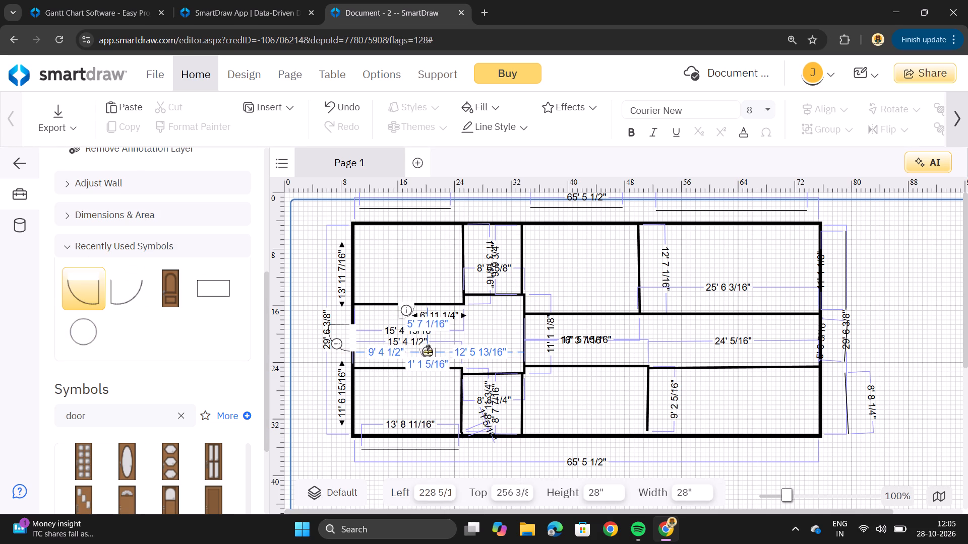
{"action": "left_click_drag", "start_coordinate": [428, 351], "coordinate": [427, 348]}
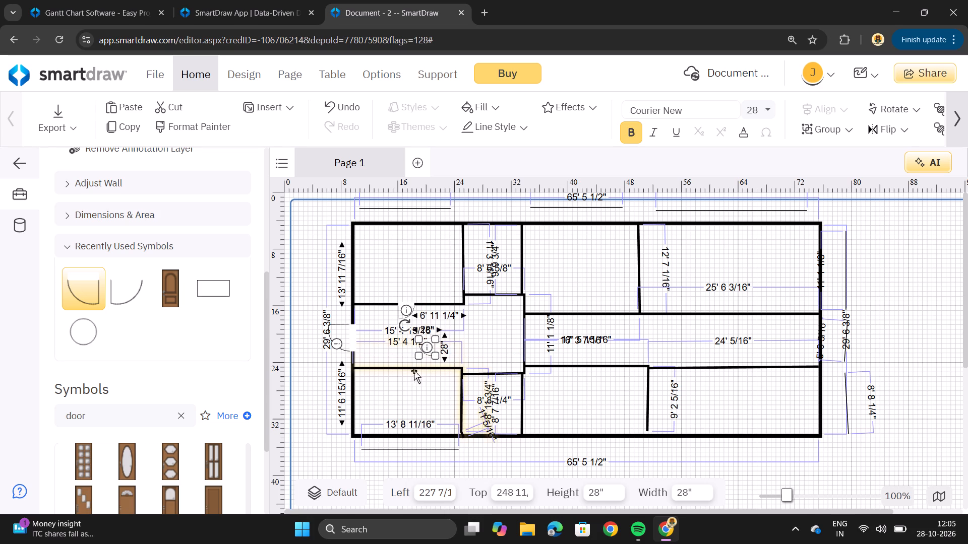
Rotate the new door above the lower-left room by about 180° and enlarge it to 43 1/8" wide and high.
{"action": "left_click_drag", "start_coordinate": [410, 326], "coordinate": [471, 333]}
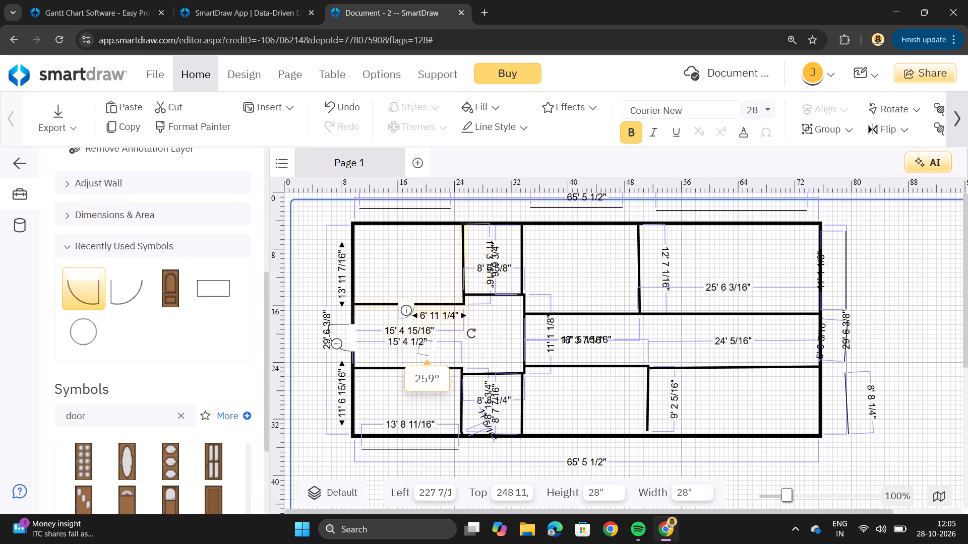
{"action": "left_click_drag", "start_coordinate": [471, 333], "coordinate": [495, 434]}
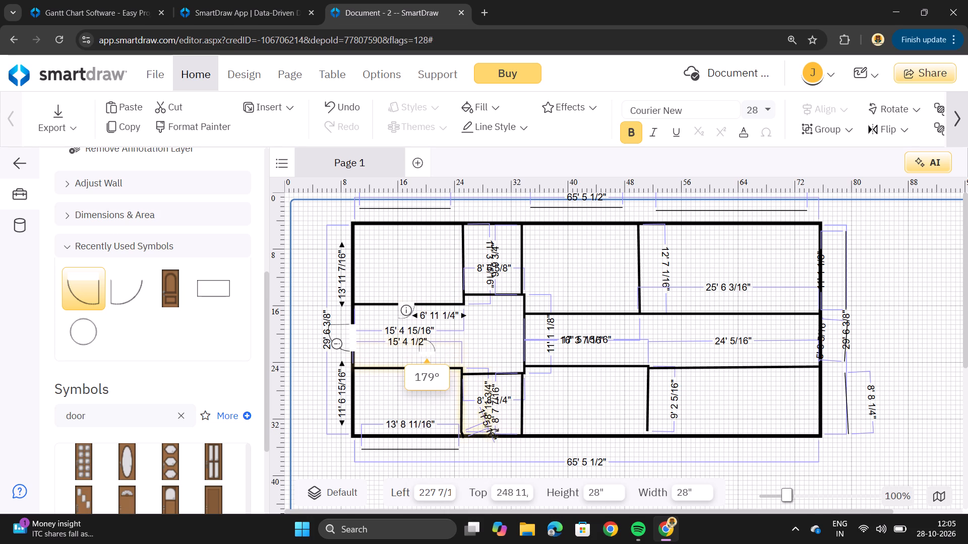
{"action": "left_click_drag", "start_coordinate": [495, 434], "coordinate": [494, 439]}
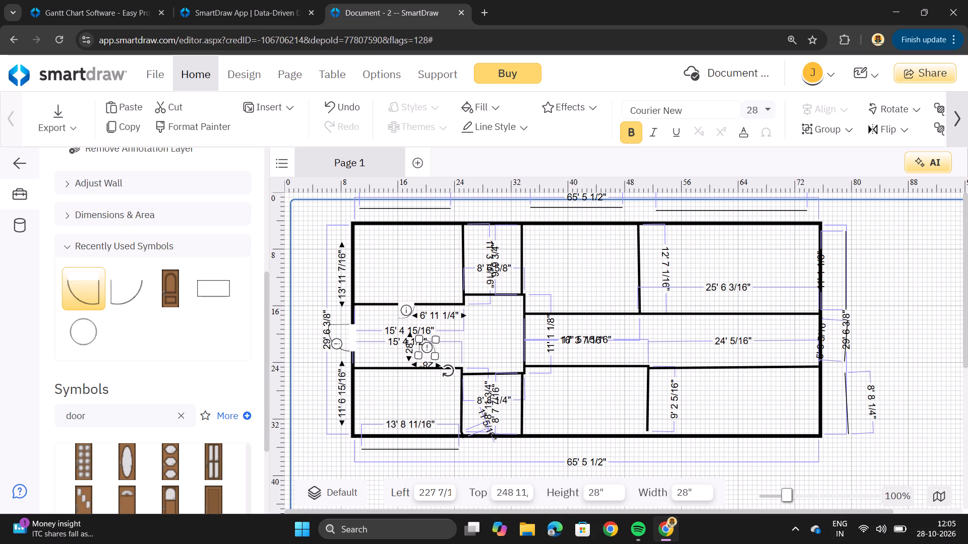
{"action": "left_click_drag", "start_coordinate": [435, 342], "coordinate": [445, 339]}
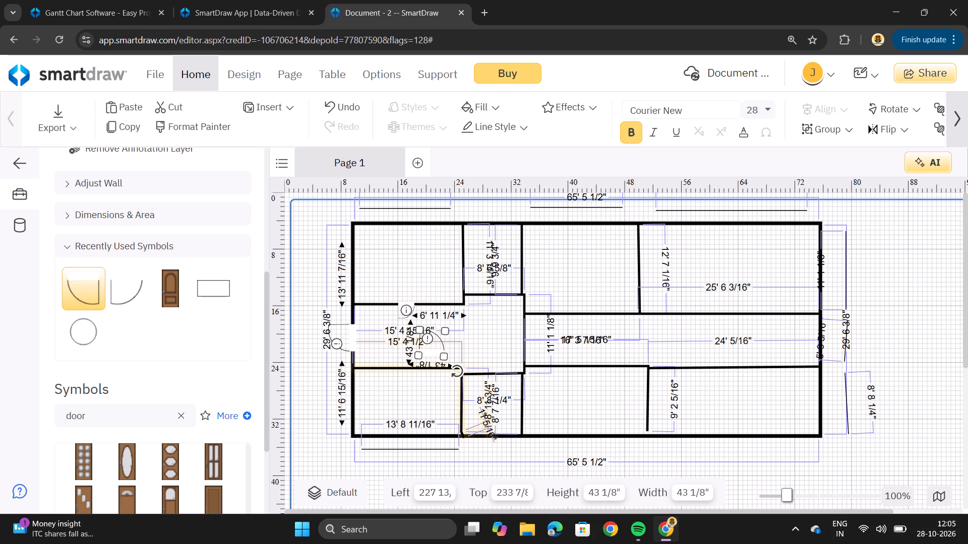
Move the enlarged door into the lower-left room's upper wall, about 8' 2" from the left exterior wall.
{"action": "left_click_drag", "start_coordinate": [423, 344], "coordinate": [418, 353]}
{"action": "left_click_drag", "start_coordinate": [433, 345], "coordinate": [416, 353]}
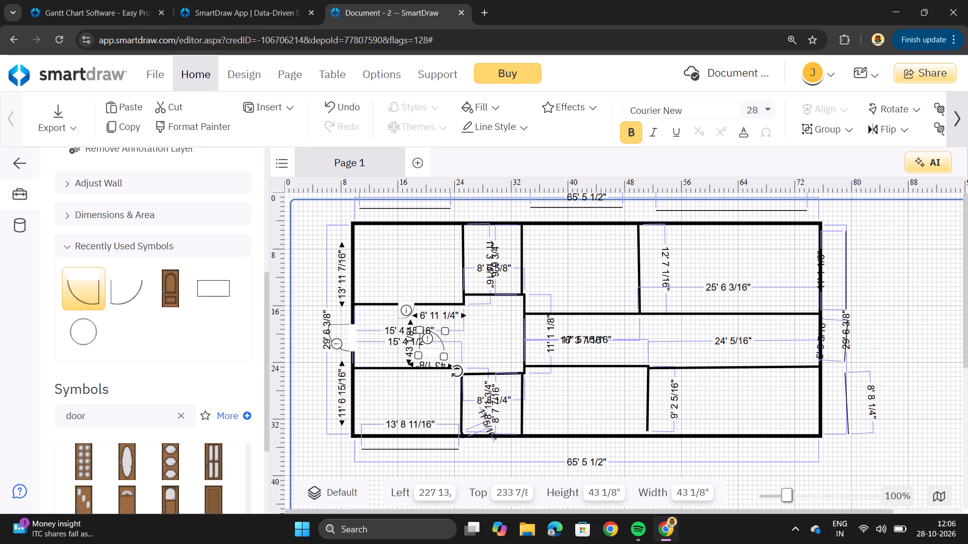
{"action": "left_click_drag", "start_coordinate": [416, 353], "coordinate": [414, 356]}
{"action": "left_click_drag", "start_coordinate": [431, 342], "coordinate": [418, 369]}
{"action": "left_click", "coordinate": [441, 339]}
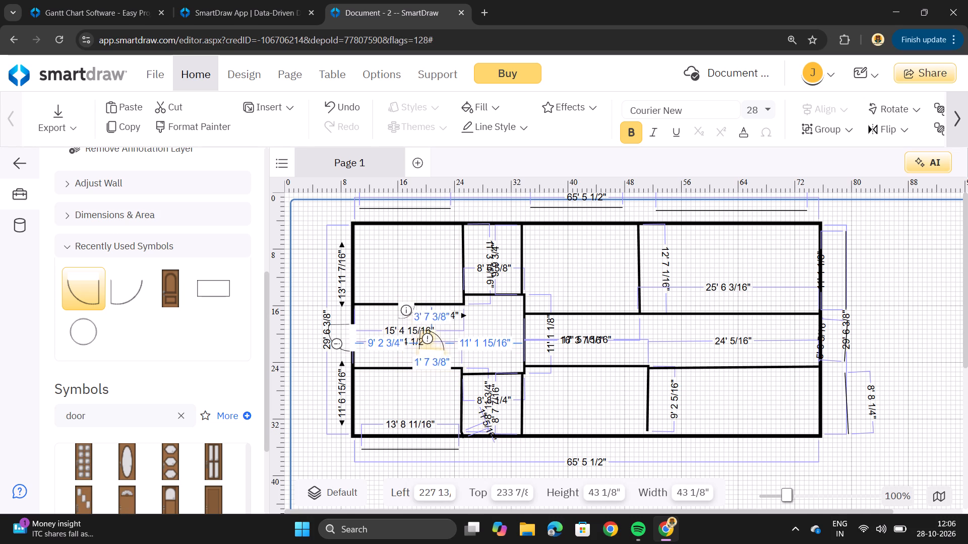
{"action": "left_click_drag", "start_coordinate": [441, 339], "coordinate": [433, 349]}
{"action": "left_click", "coordinate": [430, 266]}
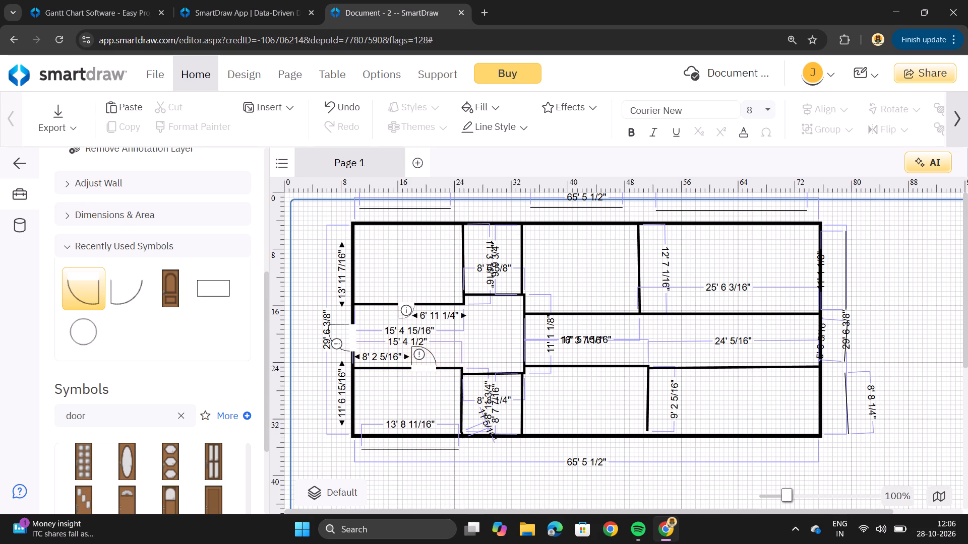
Shrink the door in the lower-left room's upper wall slightly, leaving about 8' 6" of wall between it and the left exterior wall.
{"action": "left_click", "coordinate": [429, 361]}
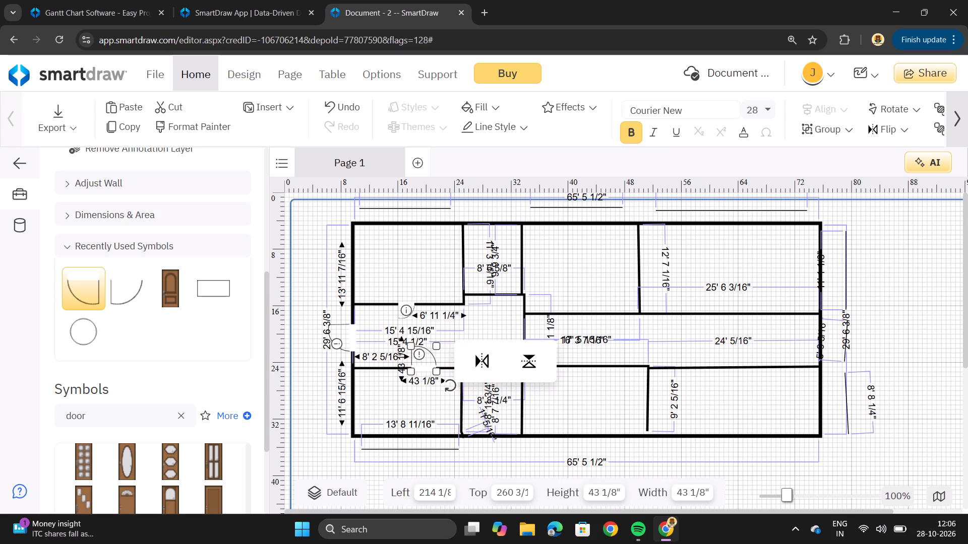
{"action": "left_click", "coordinate": [436, 340]}
{"action": "left_click", "coordinate": [420, 352]}
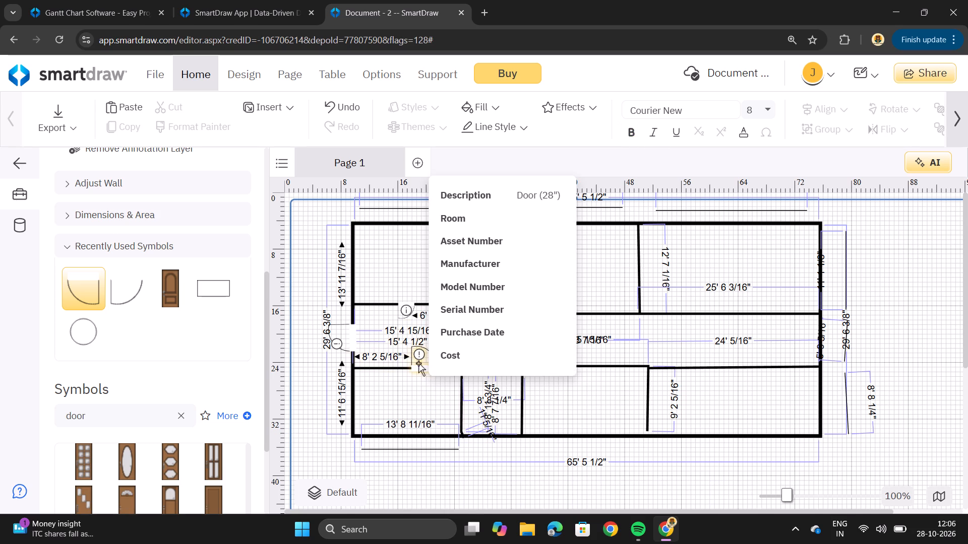
{"action": "left_click", "coordinate": [418, 363]}
{"action": "left_click_drag", "start_coordinate": [434, 340], "coordinate": [432, 340]}
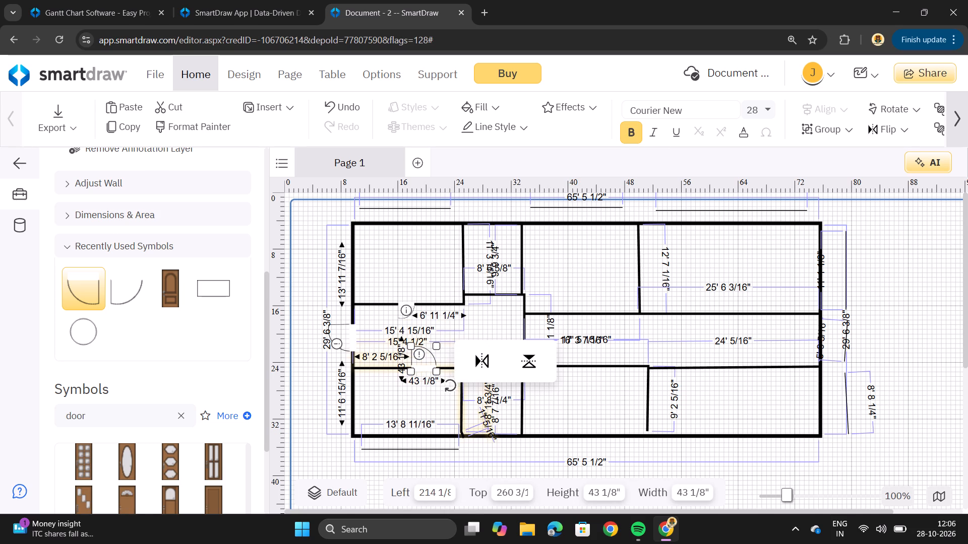
{"action": "left_click_drag", "start_coordinate": [432, 340], "coordinate": [428, 341]}
{"action": "left_click", "coordinate": [426, 362]}
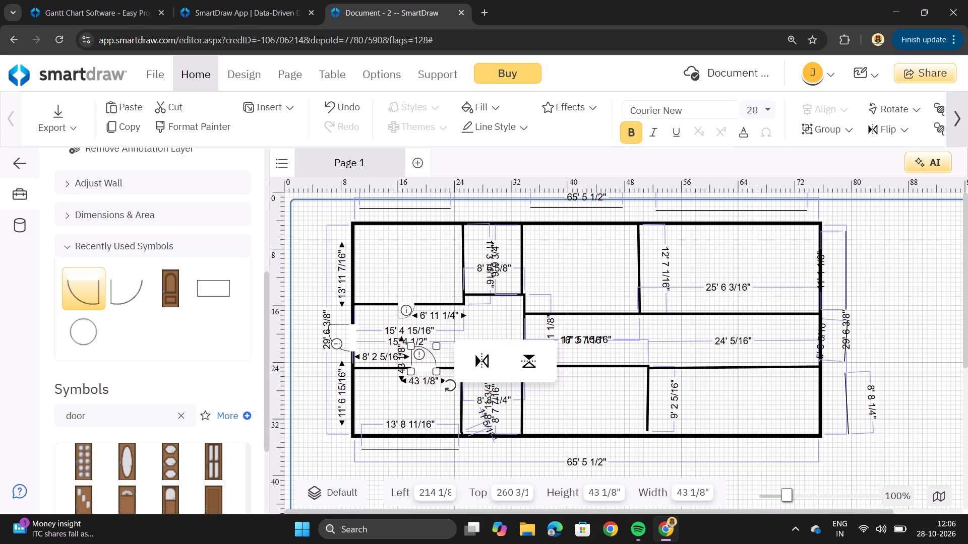
{"action": "left_click_drag", "start_coordinate": [440, 346], "coordinate": [432, 347]}
{"action": "left_click", "coordinate": [410, 253]}
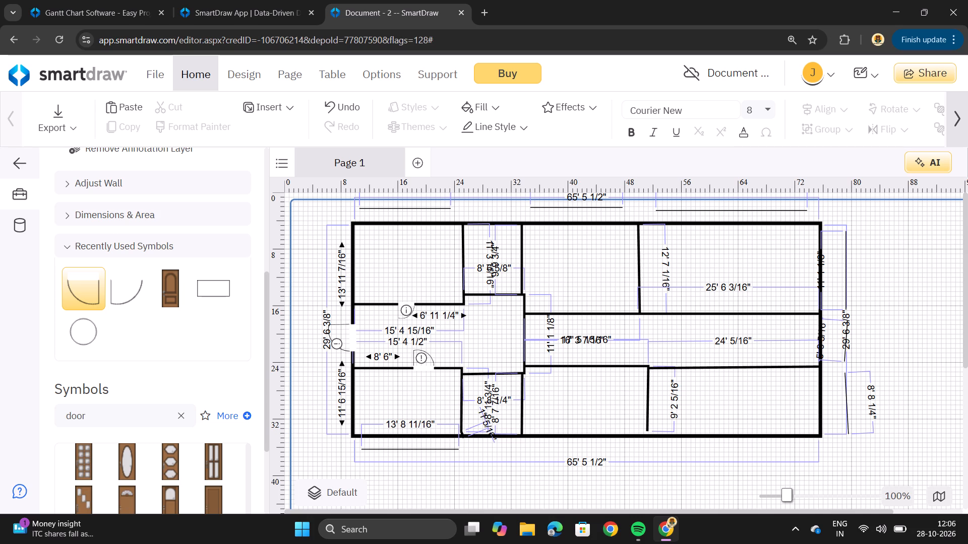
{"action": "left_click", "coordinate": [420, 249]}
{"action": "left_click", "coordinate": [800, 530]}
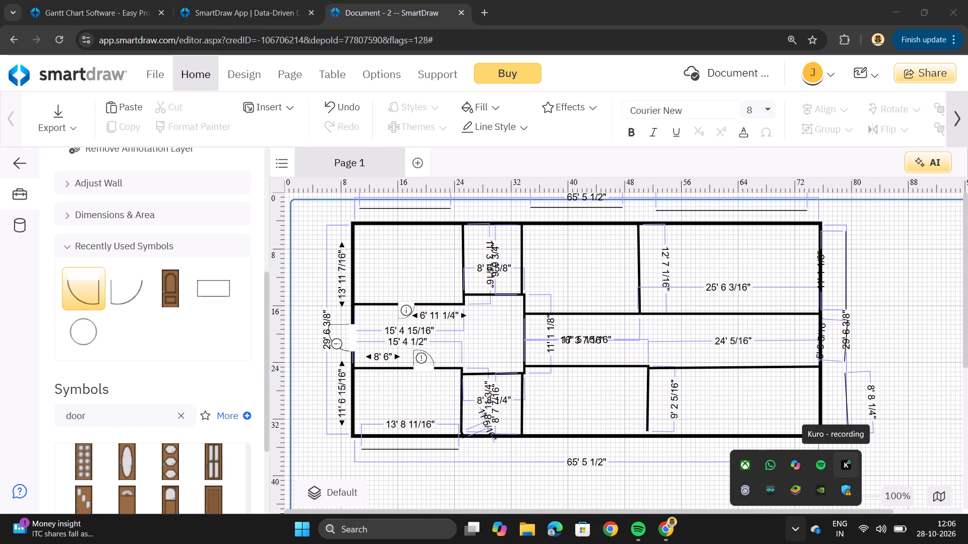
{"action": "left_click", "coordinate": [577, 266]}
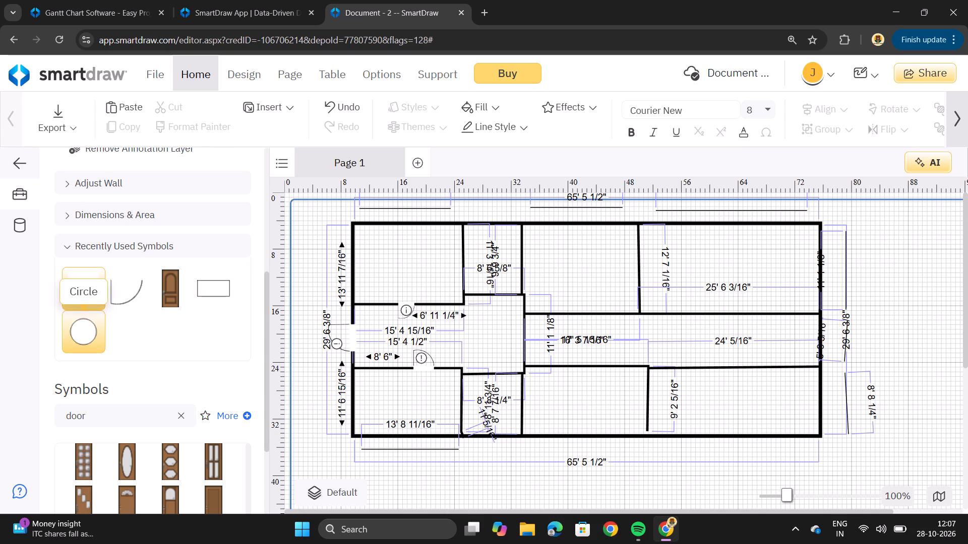
Place a recently used 28" door symbol in the central hall, just before its right end wall.
{"action": "left_click_drag", "start_coordinate": [117, 288], "coordinate": [125, 289]}
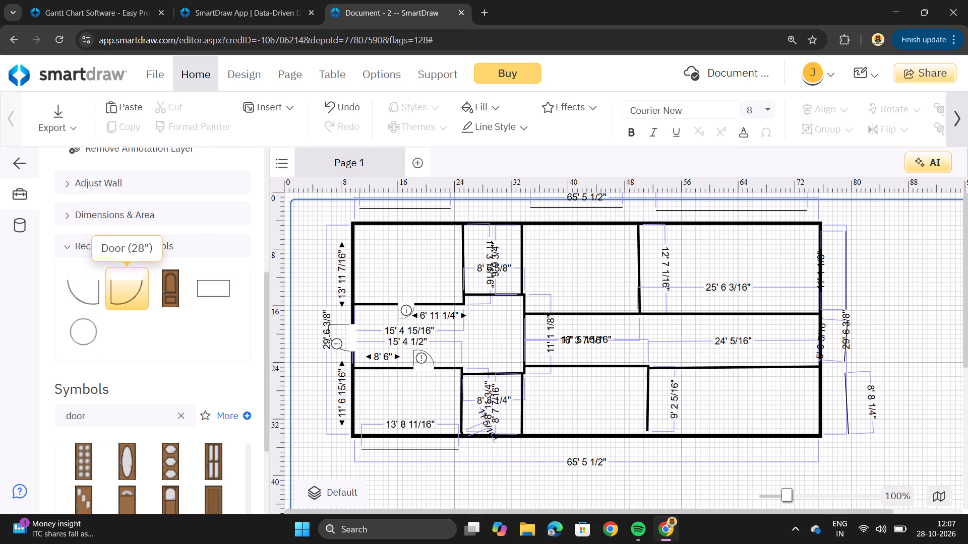
{"action": "left_click_drag", "start_coordinate": [125, 289], "coordinate": [494, 336]}
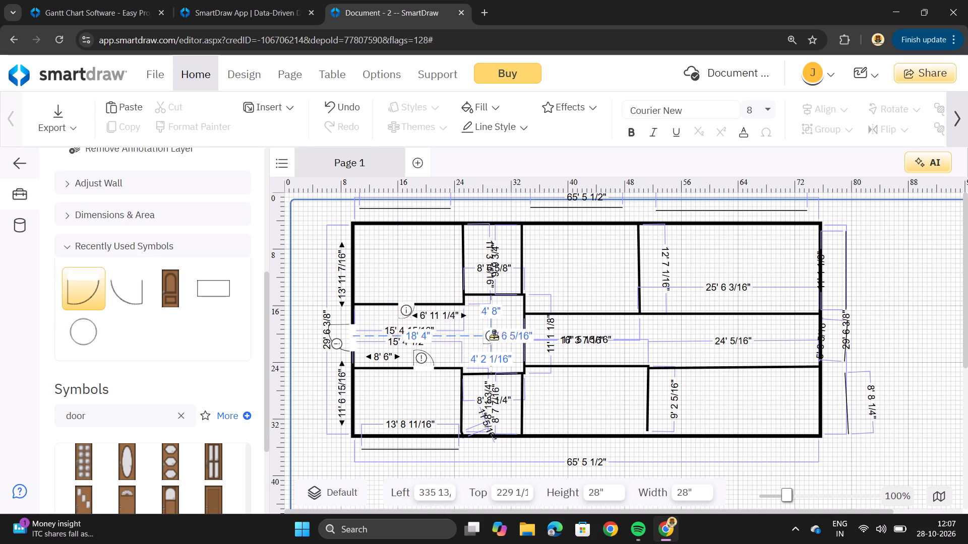
{"action": "left_click_drag", "start_coordinate": [494, 336], "coordinate": [512, 334]}
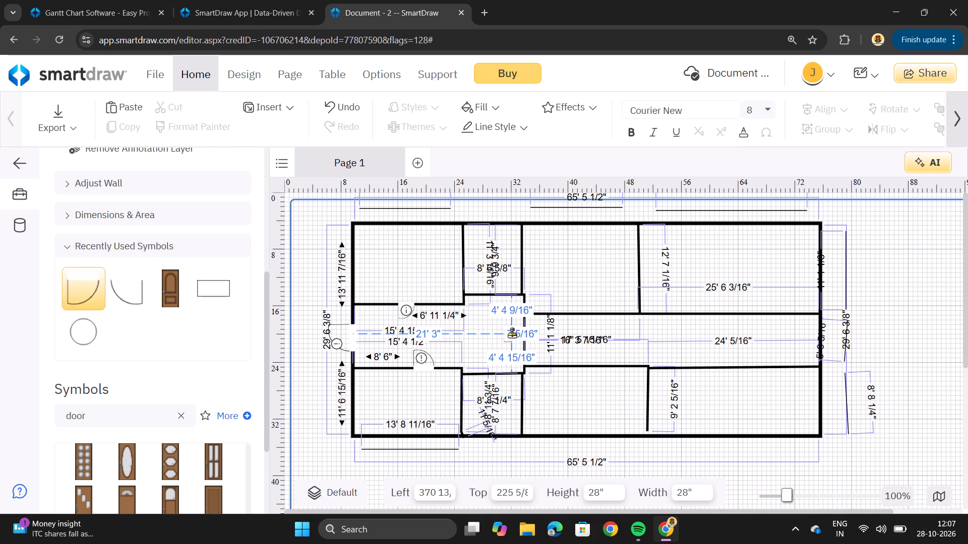
{"action": "left_click_drag", "start_coordinate": [512, 334], "coordinate": [510, 335]}
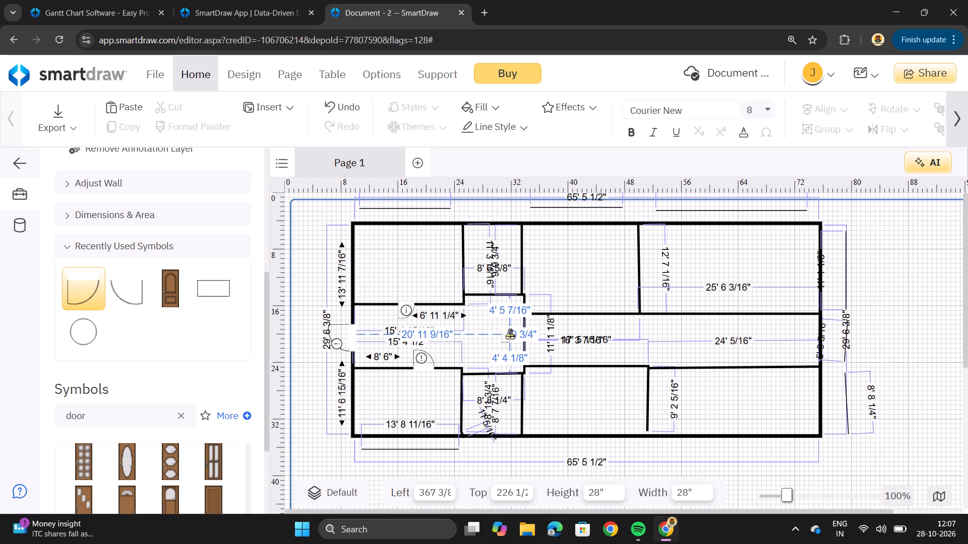
{"action": "left_click_drag", "start_coordinate": [510, 335], "coordinate": [510, 339]}
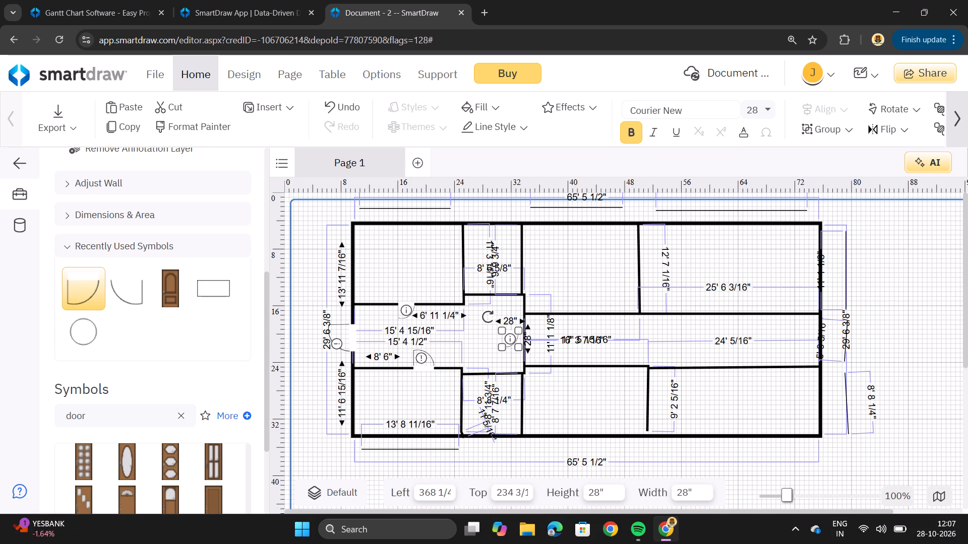
Enlarge the new door near the hall's right end wall to 40 7/16" wide and high.
{"action": "left_click", "coordinate": [501, 326]}
{"action": "left_click", "coordinate": [513, 321]}
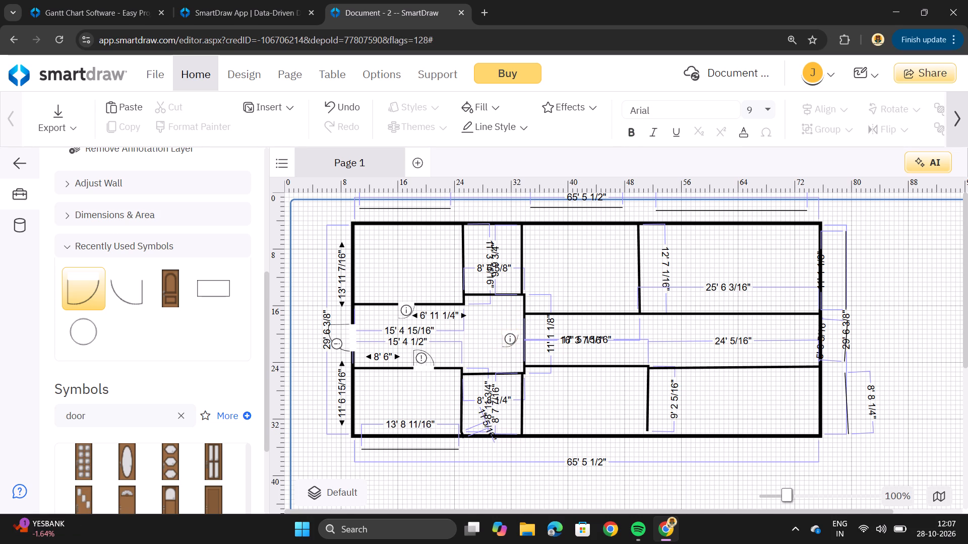
{"action": "left_click", "coordinate": [504, 344]}
{"action": "left_click_drag", "start_coordinate": [505, 343], "coordinate": [497, 330]}
{"action": "left_click_drag", "start_coordinate": [497, 330], "coordinate": [494, 326]}
{"action": "left_click", "coordinate": [504, 346]}
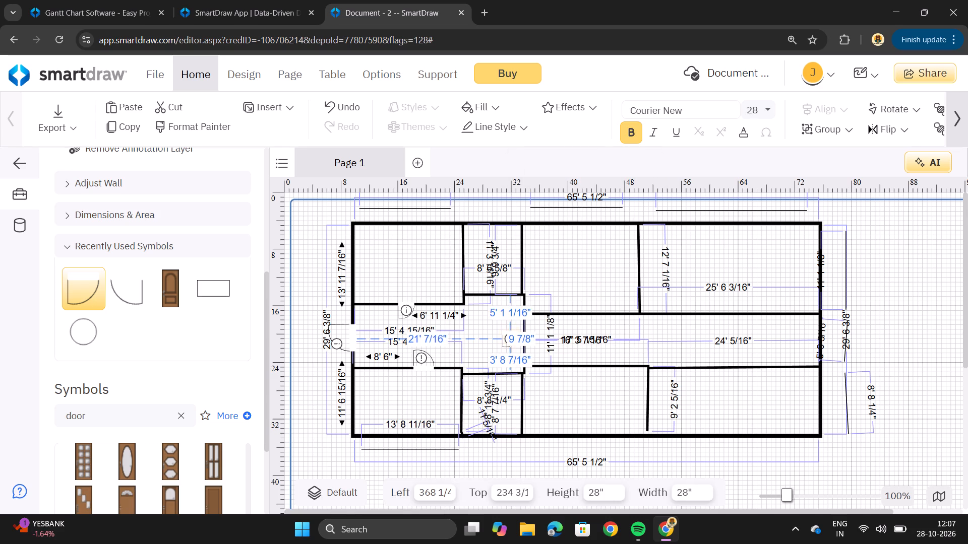
{"action": "left_click_drag", "start_coordinate": [504, 349], "coordinate": [502, 349]}
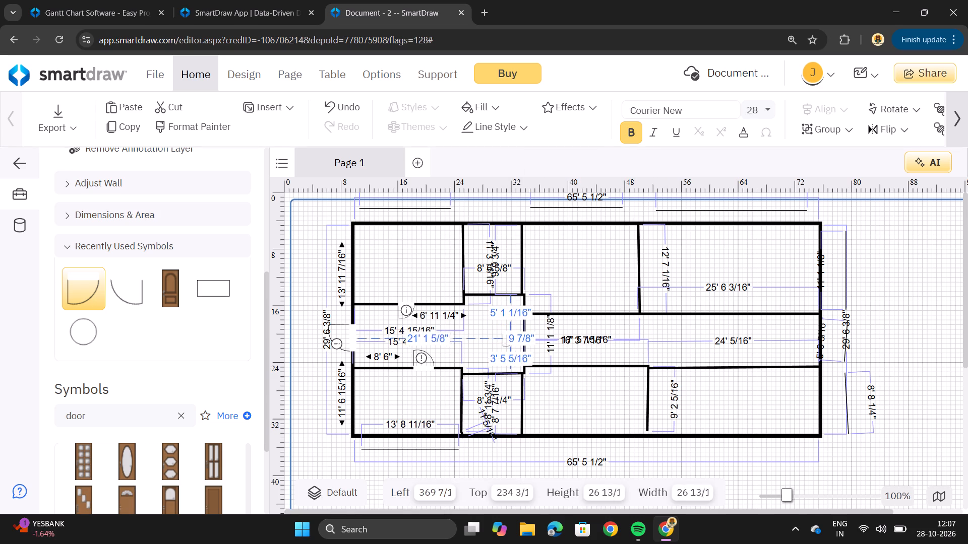
{"action": "left_click_drag", "start_coordinate": [502, 349], "coordinate": [495, 349]}
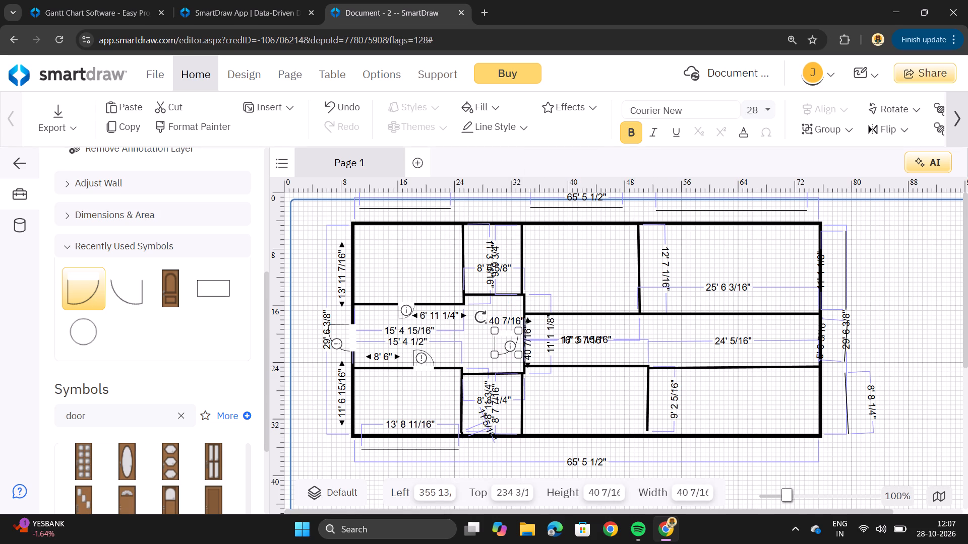
Rotate the enlarged hall door to about 270° and move it into the hall's right end wall.
{"action": "left_click_drag", "start_coordinate": [481, 318], "coordinate": [524, 305]}
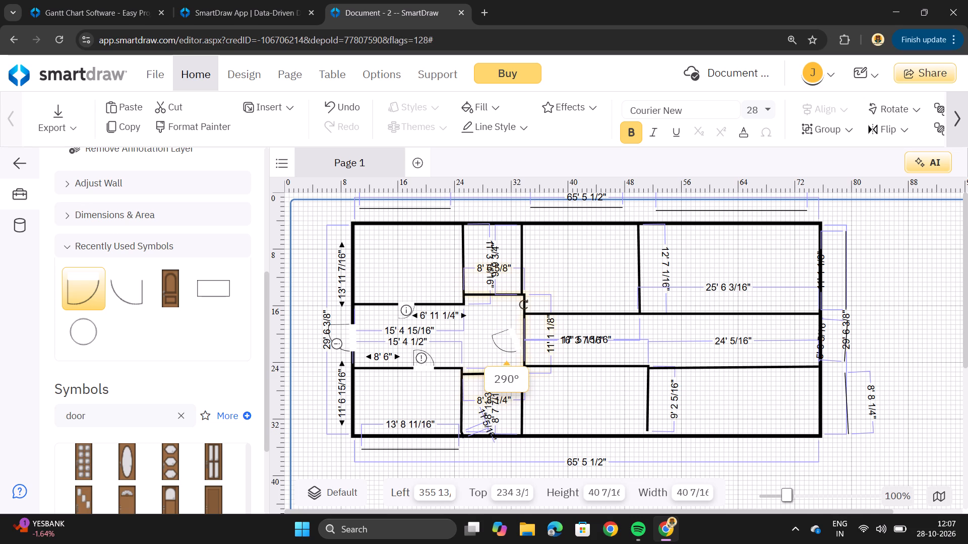
{"action": "left_click_drag", "start_coordinate": [524, 305], "coordinate": [533, 315]}
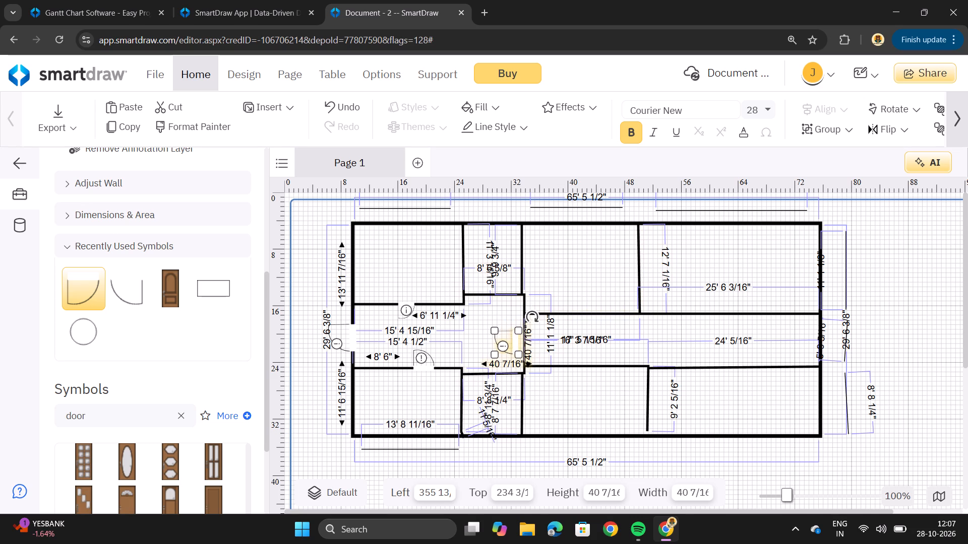
{"action": "left_click_drag", "start_coordinate": [509, 343], "coordinate": [527, 334]}
{"action": "left_click_drag", "start_coordinate": [505, 336], "coordinate": [518, 333]}
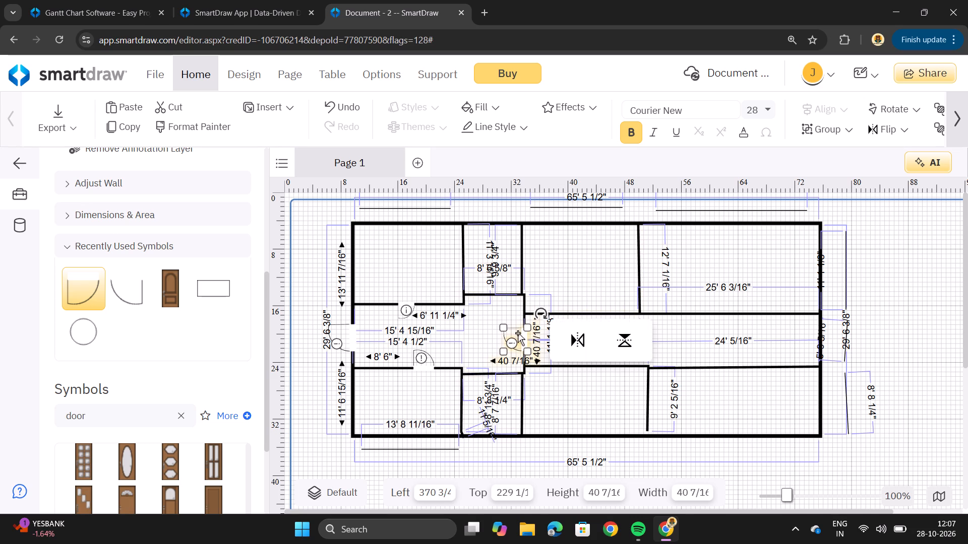
{"action": "left_click", "coordinate": [565, 268]}
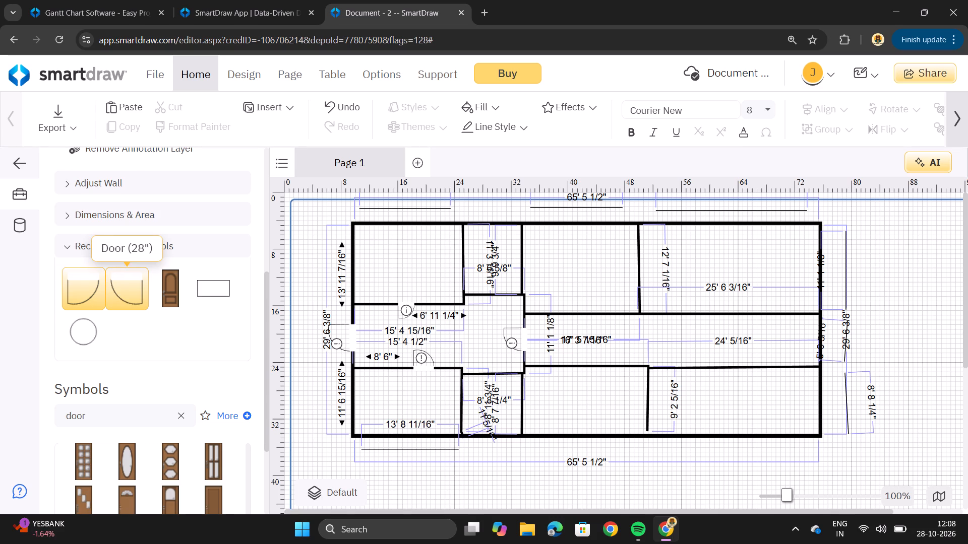
Place a mirrored 28" door near the middle of the lower wall of the small upper room.
{"action": "left_click_drag", "start_coordinate": [120, 289], "coordinate": [438, 327]}
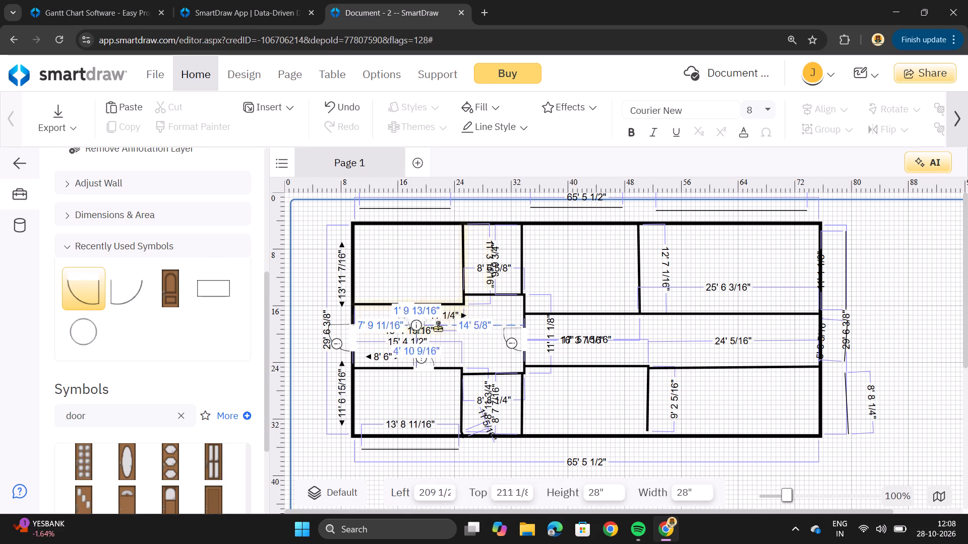
{"action": "left_click_drag", "start_coordinate": [438, 327], "coordinate": [495, 299]}
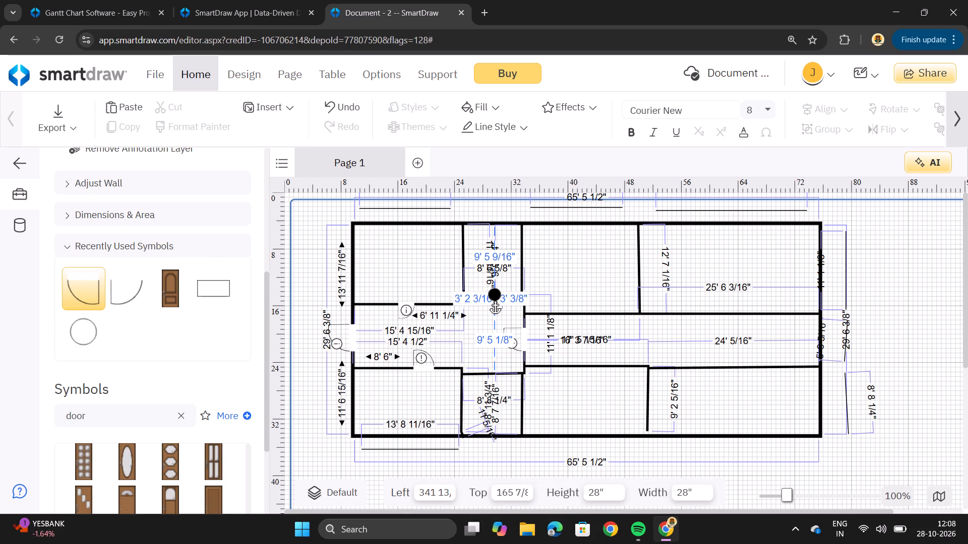
{"action": "left_click_drag", "start_coordinate": [495, 299], "coordinate": [493, 296]}
{"action": "left_click", "coordinate": [573, 250]}
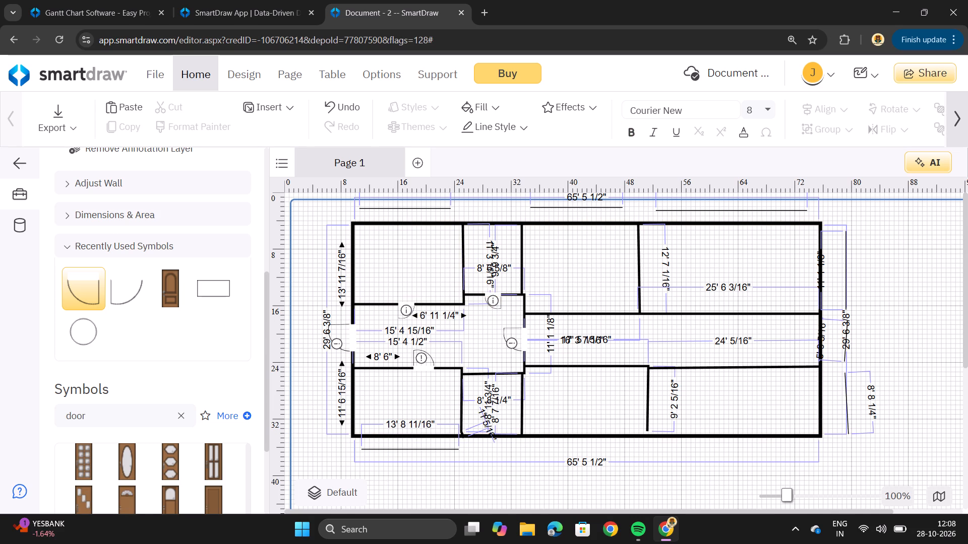
Place another 28" door in the upper middle room and rotate it by about 180°.
{"action": "left_click_drag", "start_coordinate": [128, 285], "coordinate": [235, 296]}
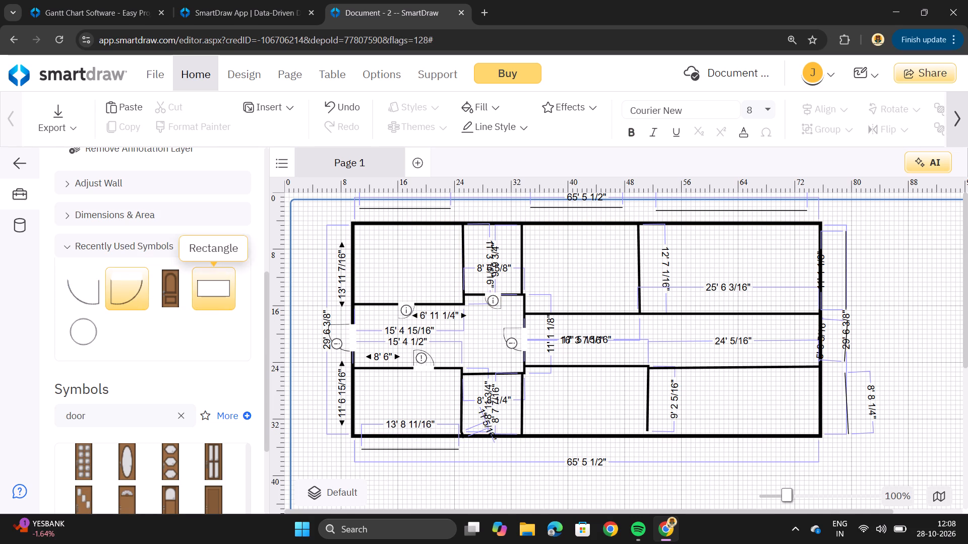
{"action": "left_click_drag", "start_coordinate": [235, 296], "coordinate": [585, 252]}
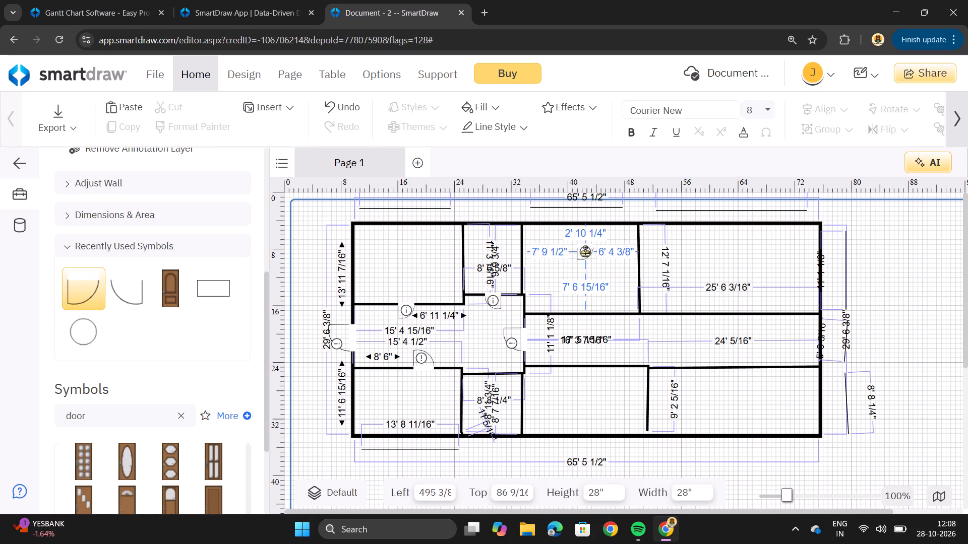
{"action": "left_click_drag", "start_coordinate": [585, 252], "coordinate": [580, 253]}
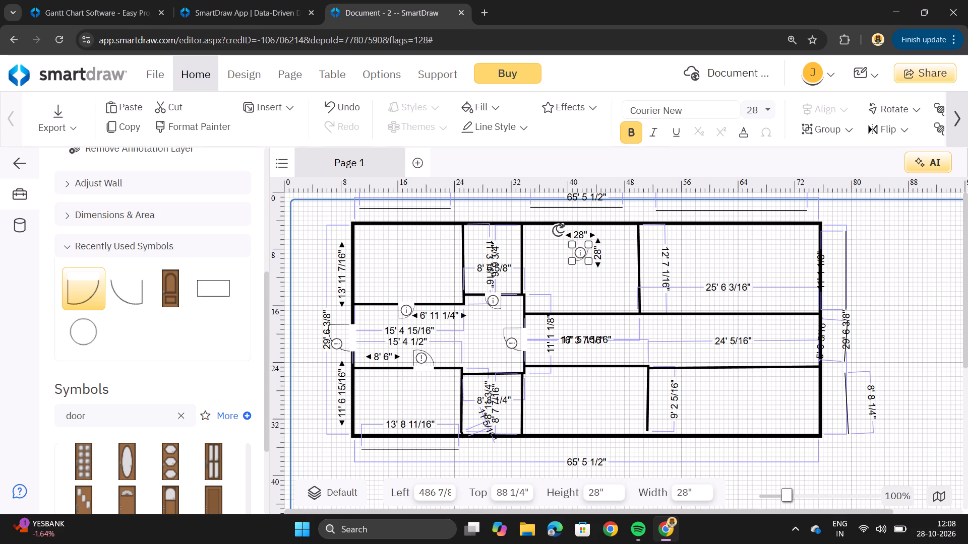
{"action": "left_click_drag", "start_coordinate": [561, 229], "coordinate": [621, 265]}
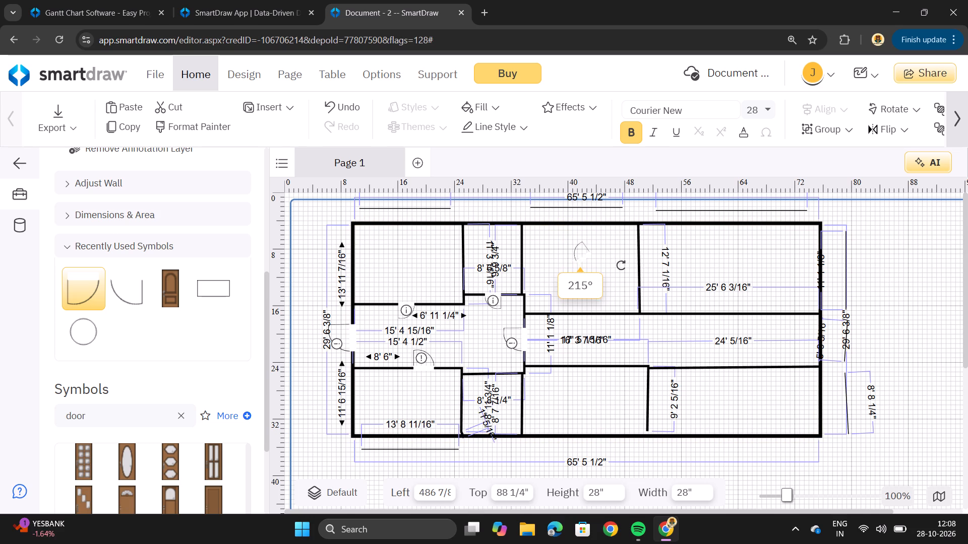
{"action": "left_click_drag", "start_coordinate": [621, 265], "coordinate": [617, 282]}
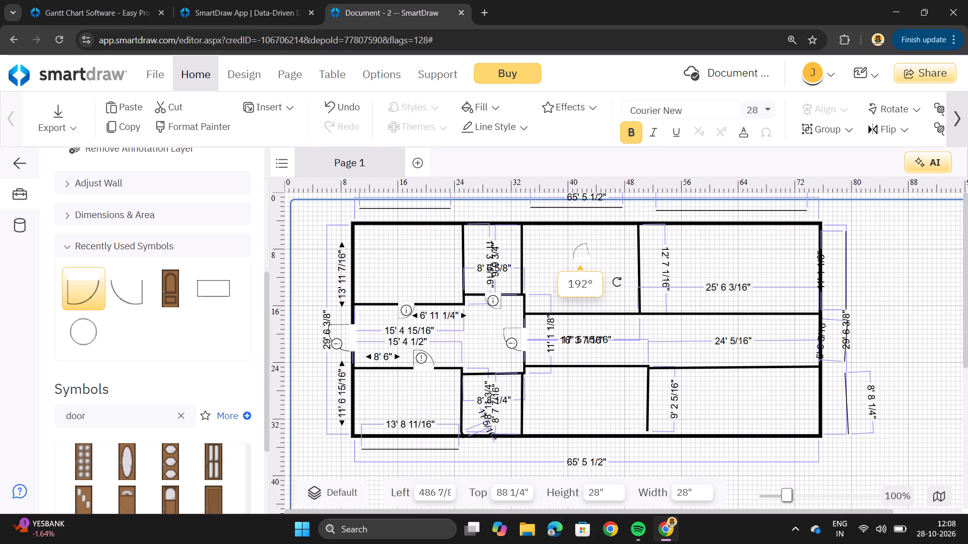
{"action": "left_click_drag", "start_coordinate": [617, 282], "coordinate": [614, 291]}
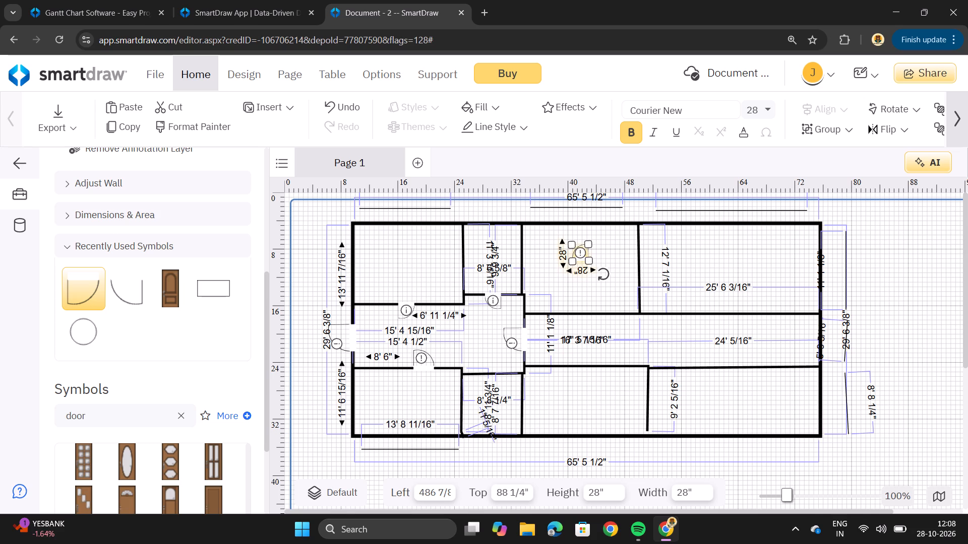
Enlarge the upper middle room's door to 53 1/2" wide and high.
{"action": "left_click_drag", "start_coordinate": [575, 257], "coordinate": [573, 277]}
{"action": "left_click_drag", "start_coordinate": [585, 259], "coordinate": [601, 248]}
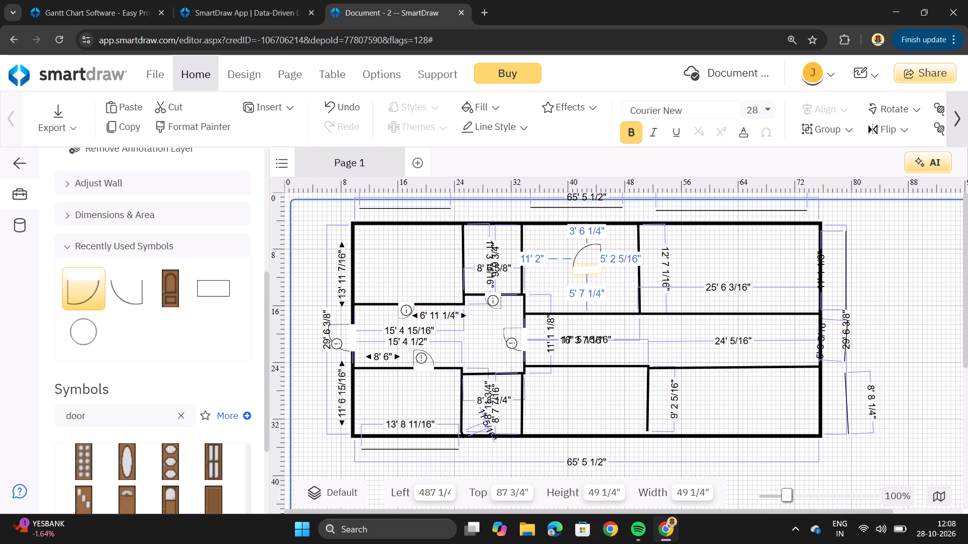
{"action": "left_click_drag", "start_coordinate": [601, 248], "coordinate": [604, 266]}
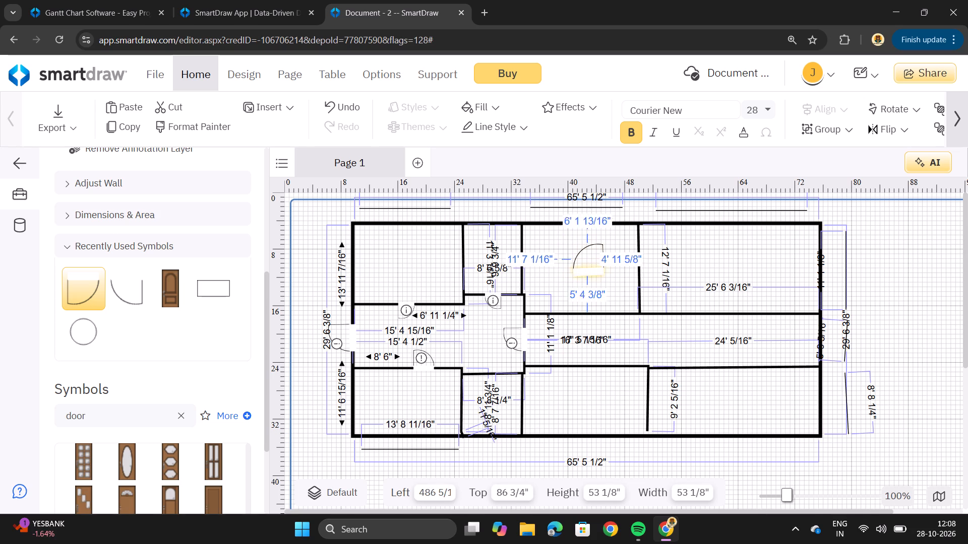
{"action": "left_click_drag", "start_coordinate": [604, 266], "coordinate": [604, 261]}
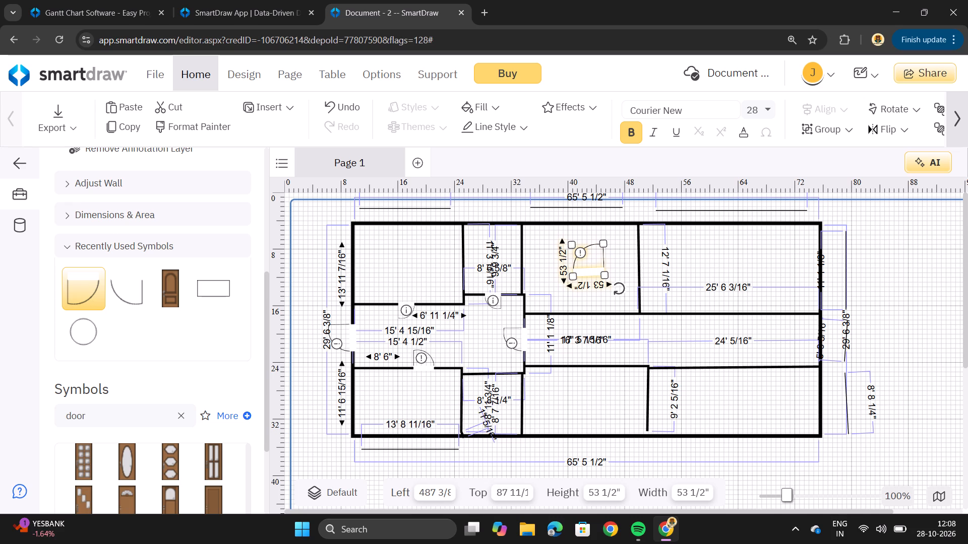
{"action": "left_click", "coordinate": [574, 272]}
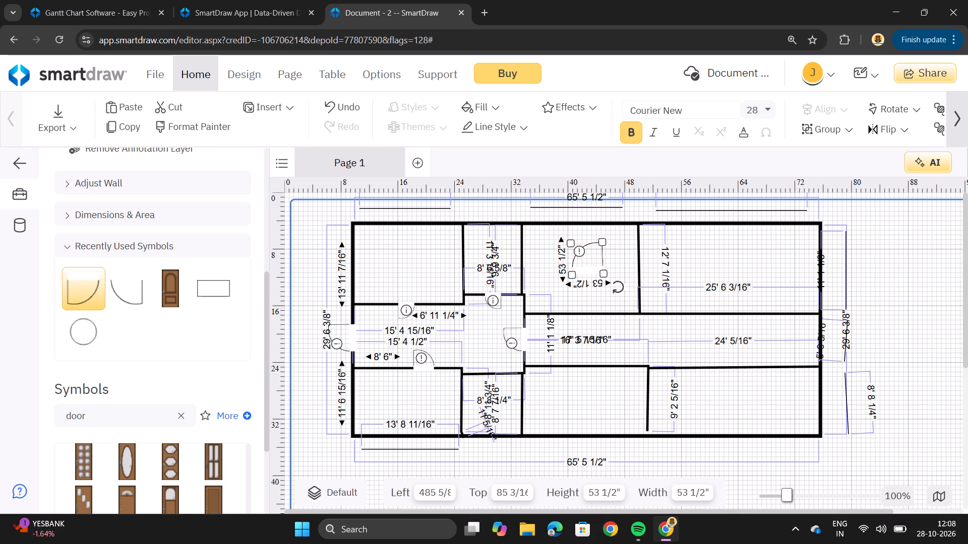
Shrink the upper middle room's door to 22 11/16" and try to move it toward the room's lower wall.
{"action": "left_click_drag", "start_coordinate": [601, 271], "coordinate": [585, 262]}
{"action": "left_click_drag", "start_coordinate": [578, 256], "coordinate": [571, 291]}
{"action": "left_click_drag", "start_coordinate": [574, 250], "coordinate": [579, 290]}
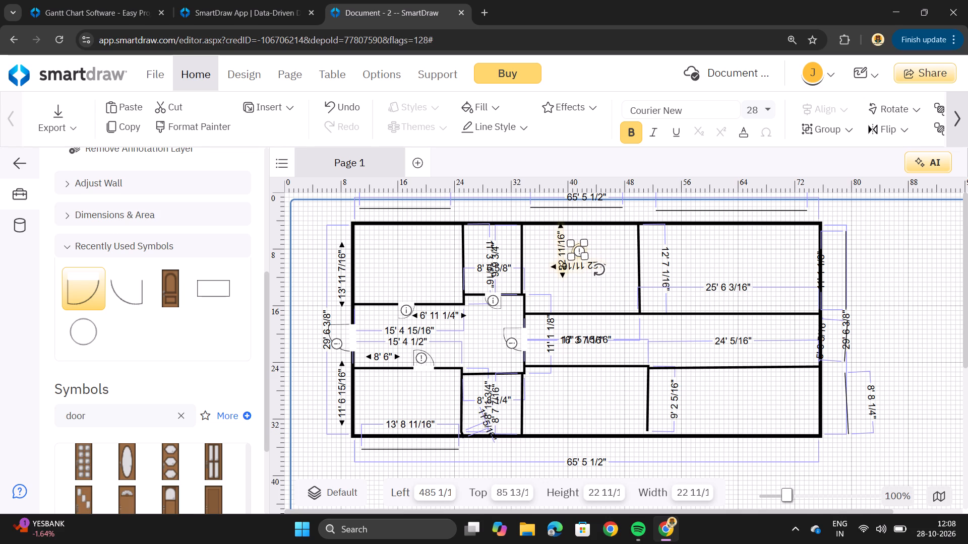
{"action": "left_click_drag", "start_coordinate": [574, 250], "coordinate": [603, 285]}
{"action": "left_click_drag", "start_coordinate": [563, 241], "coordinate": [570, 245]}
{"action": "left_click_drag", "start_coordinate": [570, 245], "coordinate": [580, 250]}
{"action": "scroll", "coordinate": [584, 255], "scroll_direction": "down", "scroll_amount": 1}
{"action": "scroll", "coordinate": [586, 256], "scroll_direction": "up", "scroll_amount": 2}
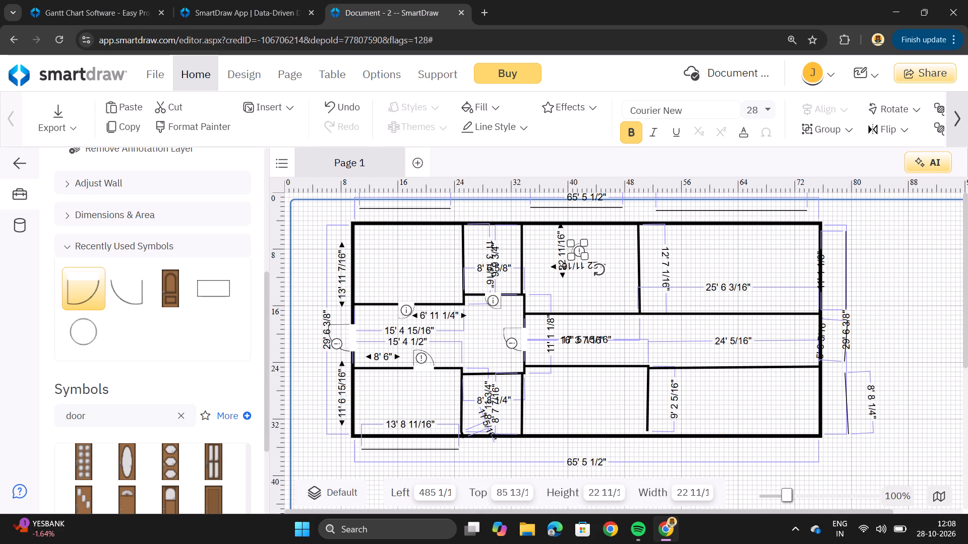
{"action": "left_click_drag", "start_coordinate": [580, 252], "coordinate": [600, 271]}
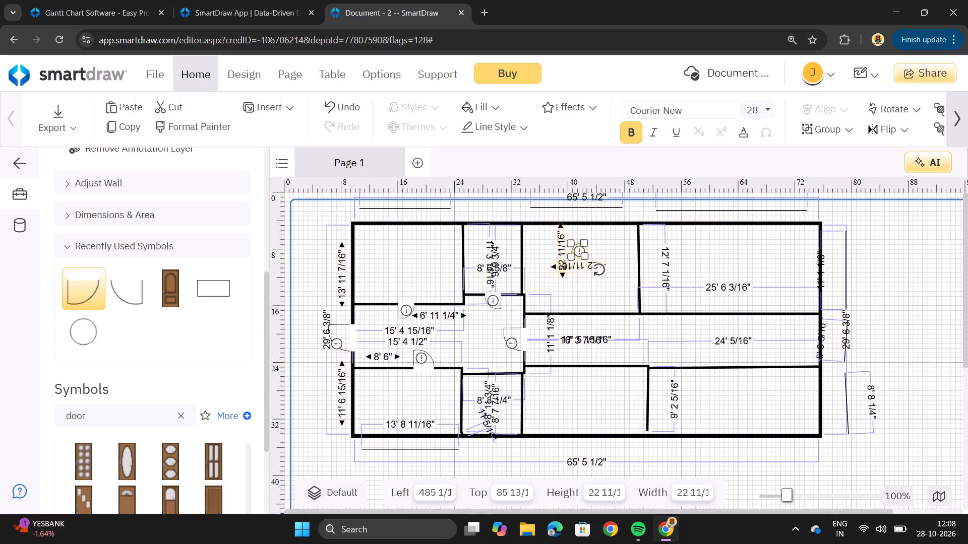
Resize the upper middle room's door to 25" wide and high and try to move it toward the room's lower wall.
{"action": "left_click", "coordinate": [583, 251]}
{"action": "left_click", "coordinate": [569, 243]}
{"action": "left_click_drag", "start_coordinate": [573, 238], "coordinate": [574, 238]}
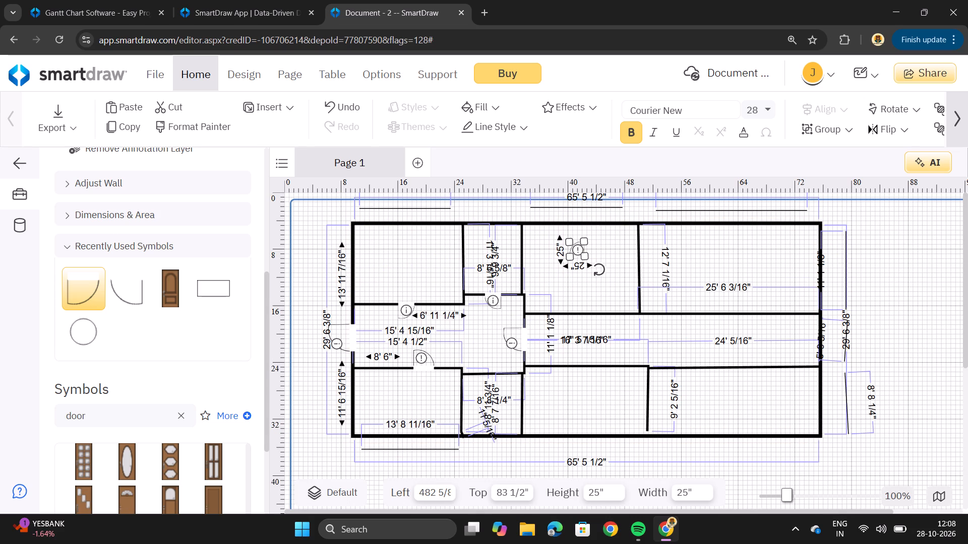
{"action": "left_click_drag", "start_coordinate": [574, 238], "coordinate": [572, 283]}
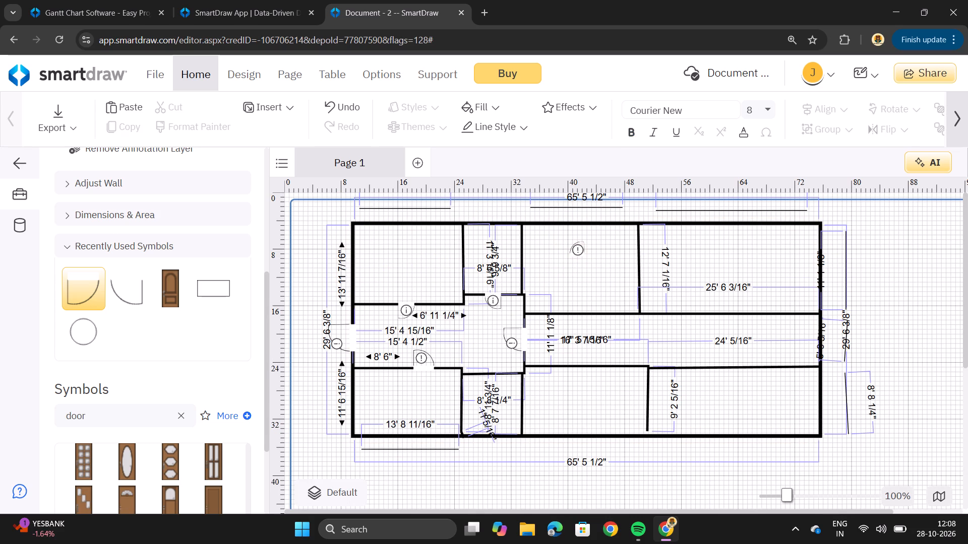
Cut the 25" door out of the upper middle room.
{"action": "left_click", "coordinate": [579, 244]}
{"action": "left_click", "coordinate": [571, 242]}
{"action": "left_click", "coordinate": [583, 245]}
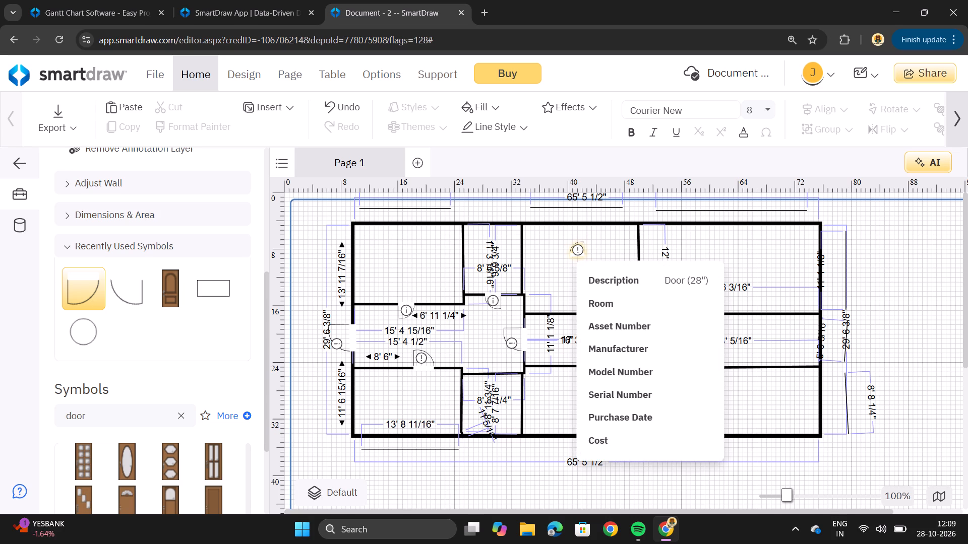
{"action": "left_click", "coordinate": [564, 251]}
{"action": "right_click", "coordinate": [581, 248]}
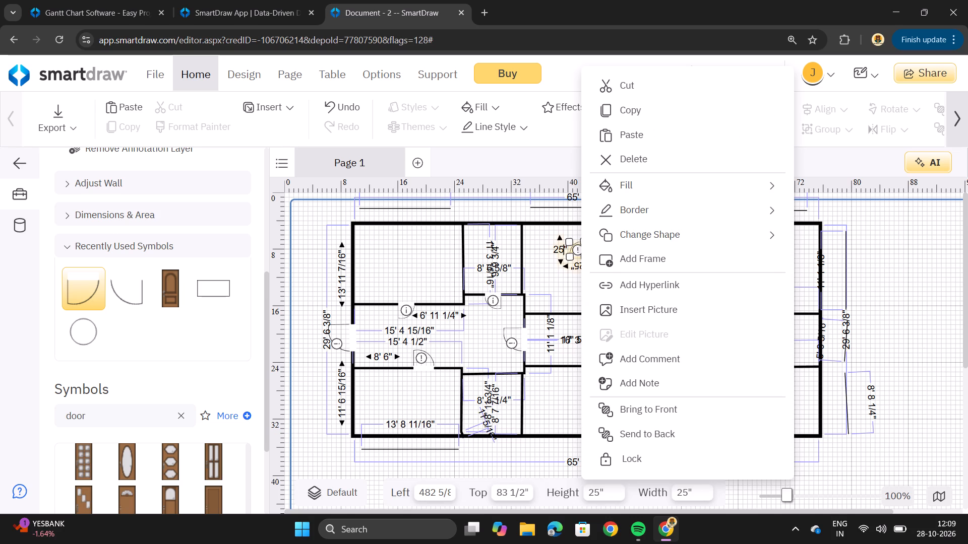
{"action": "left_click", "coordinate": [629, 86]}
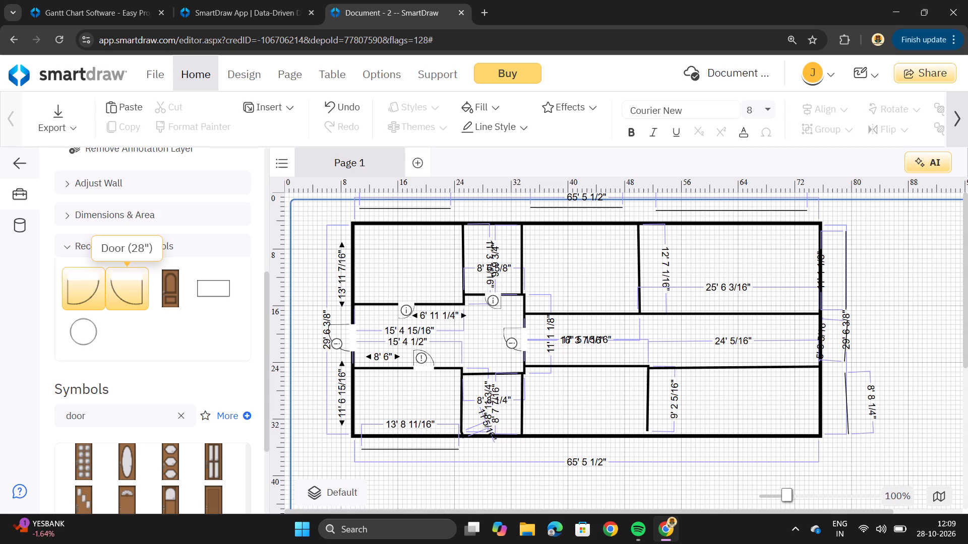
Place the opposite-swing 28" door in the upper middle room and enlarge it to 32 3/4" wide and high.
{"action": "left_click_drag", "start_coordinate": [118, 291], "coordinate": [258, 294]}
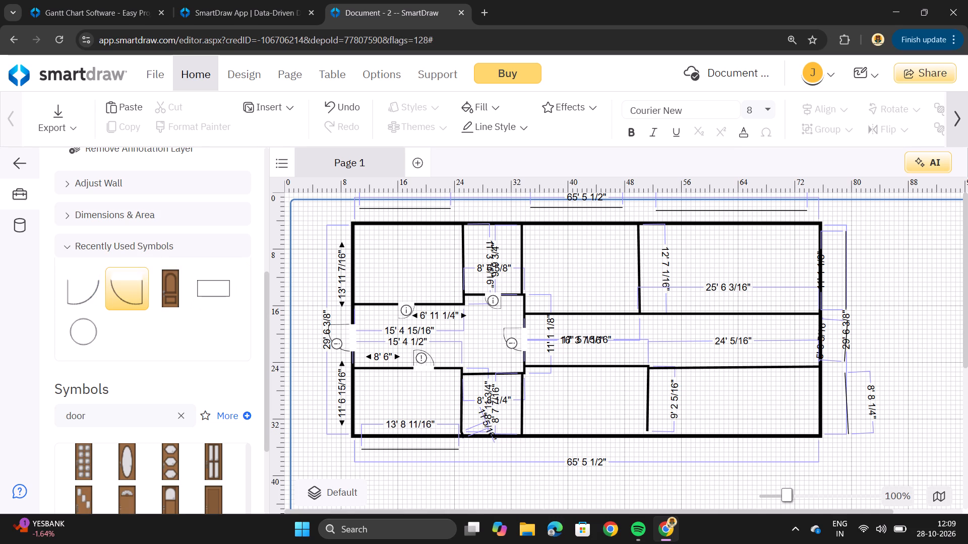
{"action": "left_click_drag", "start_coordinate": [258, 294], "coordinate": [580, 255]}
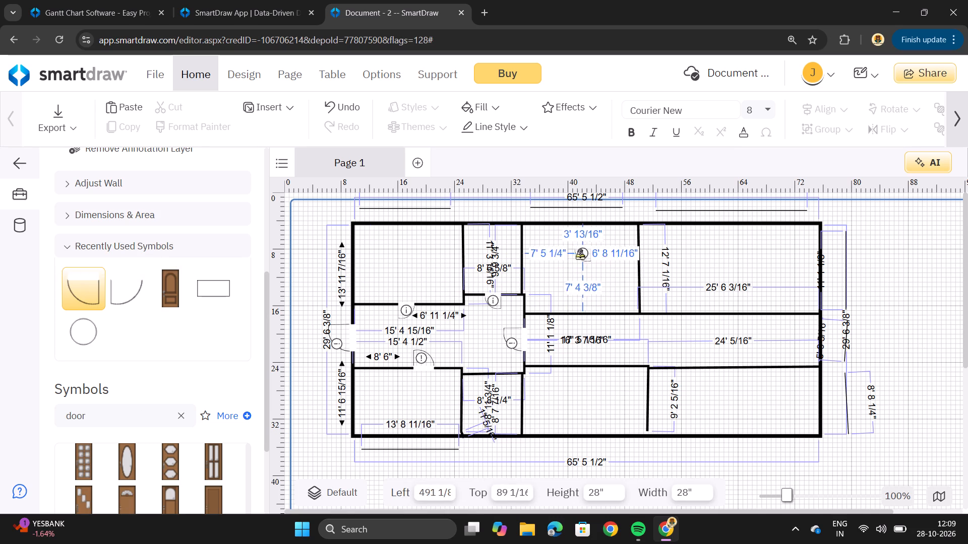
{"action": "left_click_drag", "start_coordinate": [580, 255], "coordinate": [583, 258]}
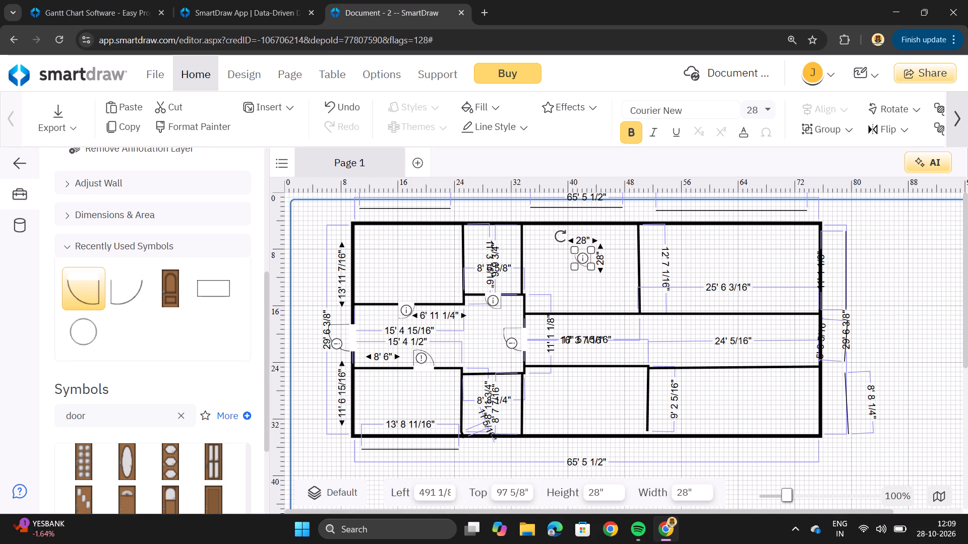
{"action": "left_click_drag", "start_coordinate": [576, 266], "coordinate": [572, 273]}
Rotate the 32 3/4" door in the upper middle room by about 180°.
{"action": "left_click_drag", "start_coordinate": [557, 238], "coordinate": [586, 222]}
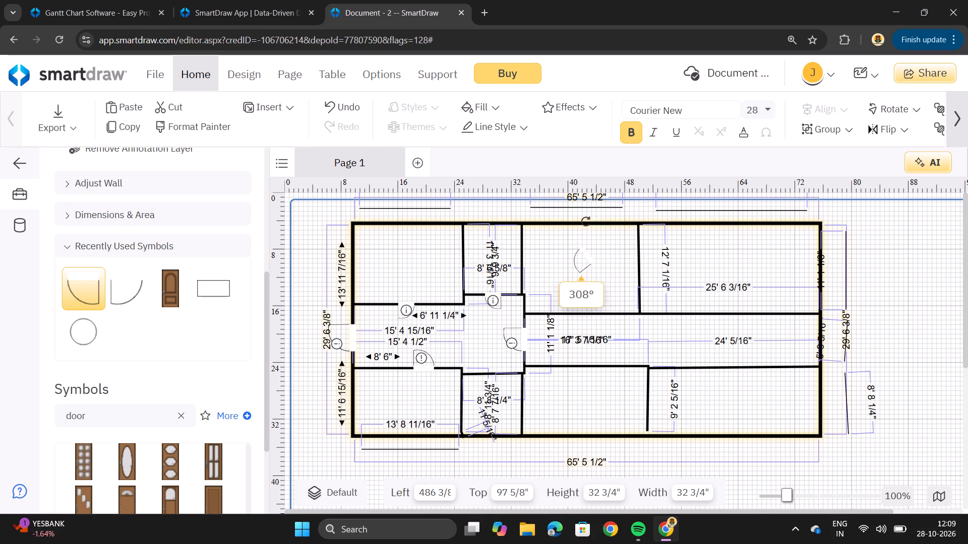
{"action": "left_click_drag", "start_coordinate": [586, 222], "coordinate": [615, 285]}
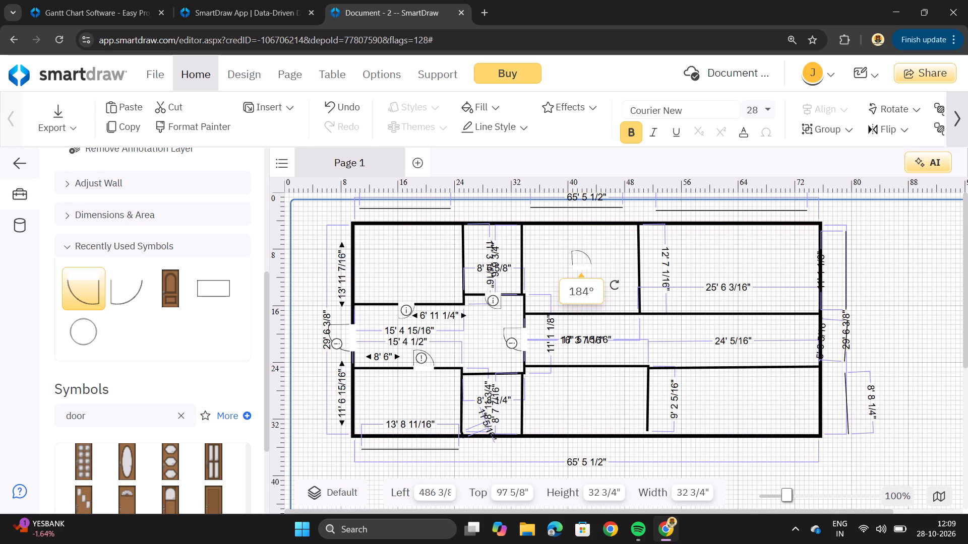
{"action": "left_click_drag", "start_coordinate": [615, 285], "coordinate": [615, 290]}
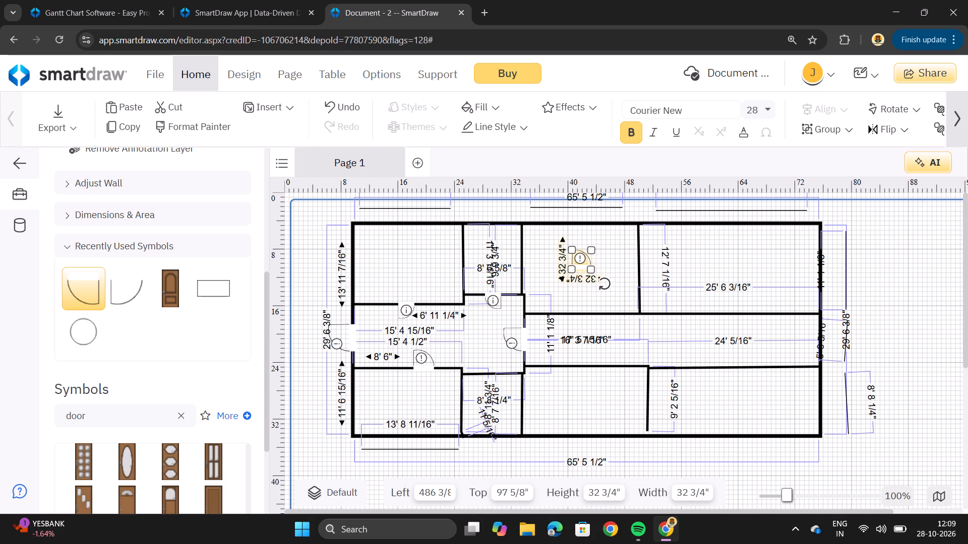
{"action": "left_click_drag", "start_coordinate": [581, 273], "coordinate": [586, 292]}
{"action": "left_click", "coordinate": [577, 263]}
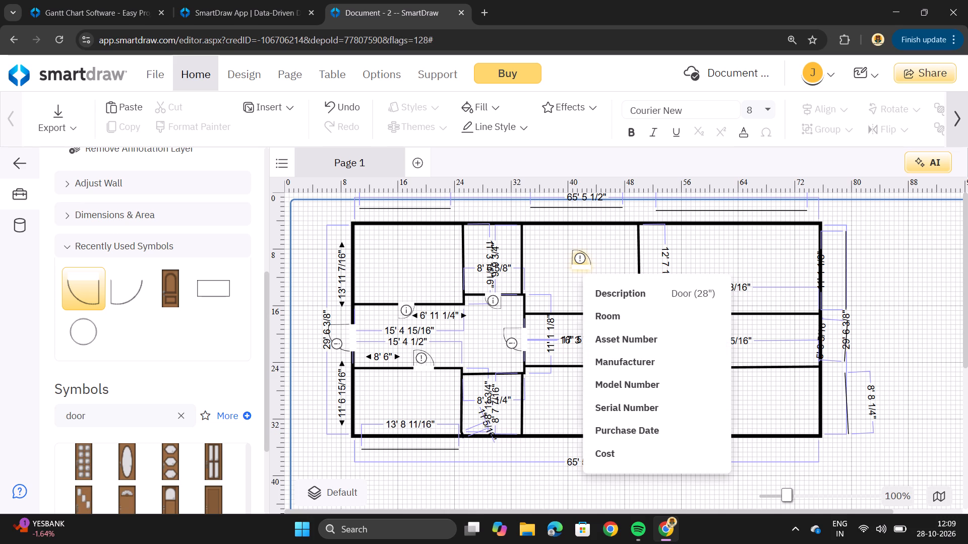
{"action": "left_click", "coordinate": [575, 256]}
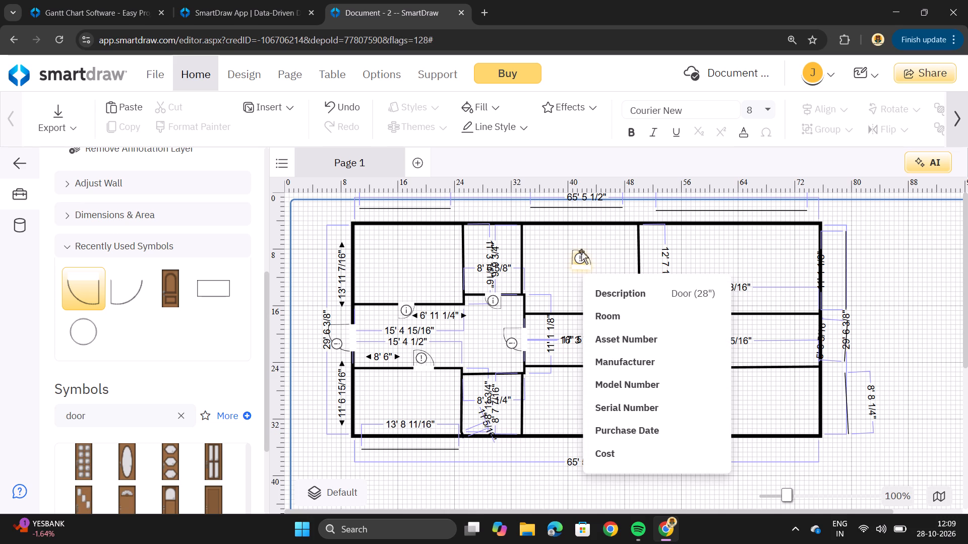
{"action": "left_click", "coordinate": [581, 251]}
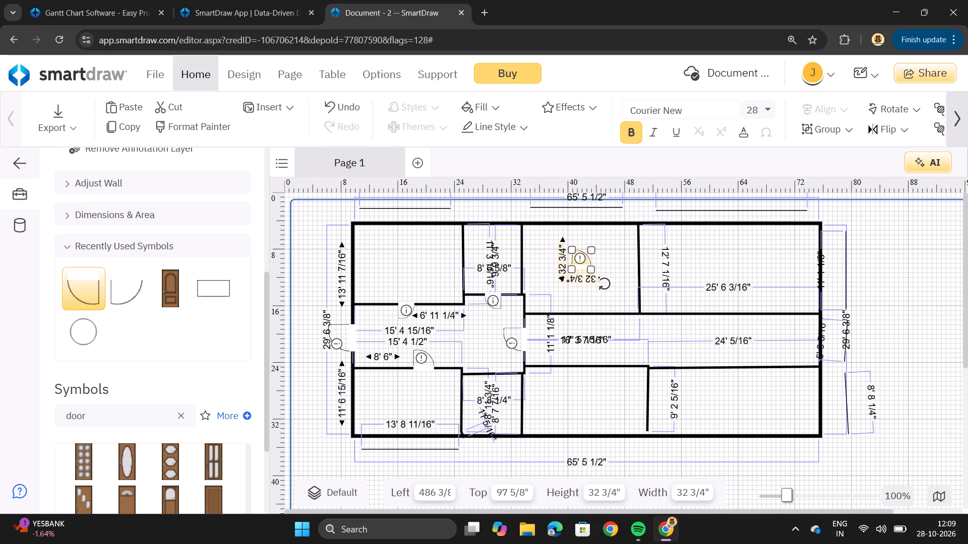
{"action": "left_click_drag", "start_coordinate": [607, 284], "coordinate": [615, 287]}
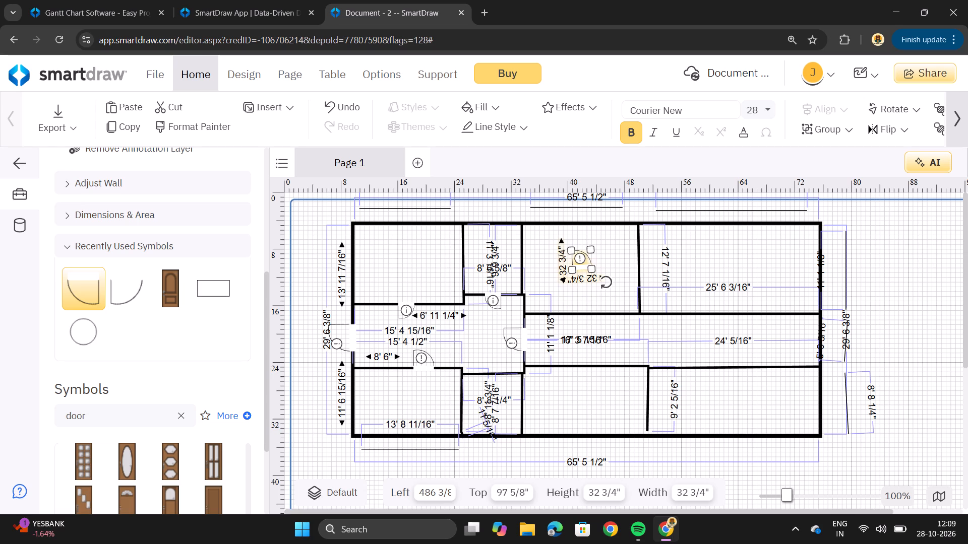
Move the rotated 32 3/4" door into the upper wall of the lower middle room, about 8' 10" from the partition on its right.
{"action": "left_click_drag", "start_coordinate": [587, 264], "coordinate": [577, 336]}
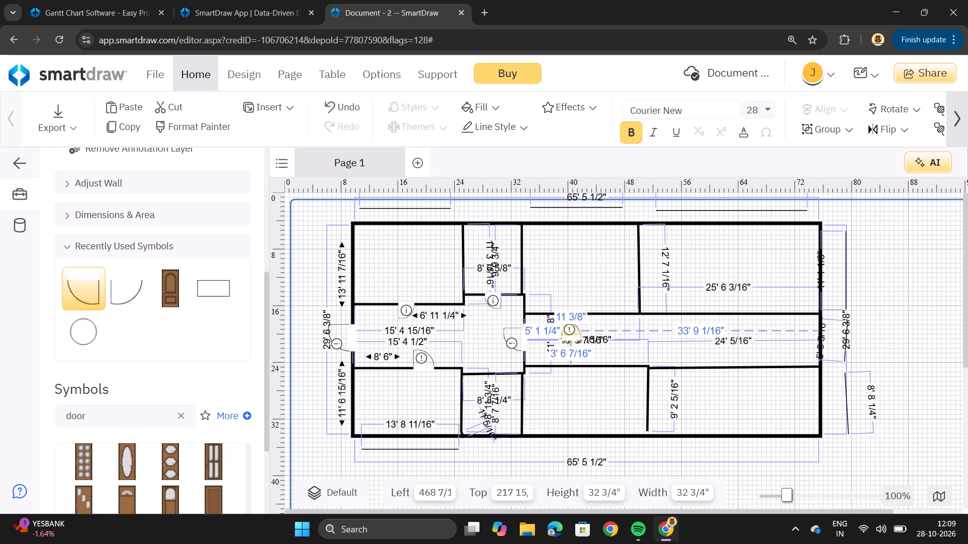
{"action": "left_click_drag", "start_coordinate": [577, 336], "coordinate": [581, 362]}
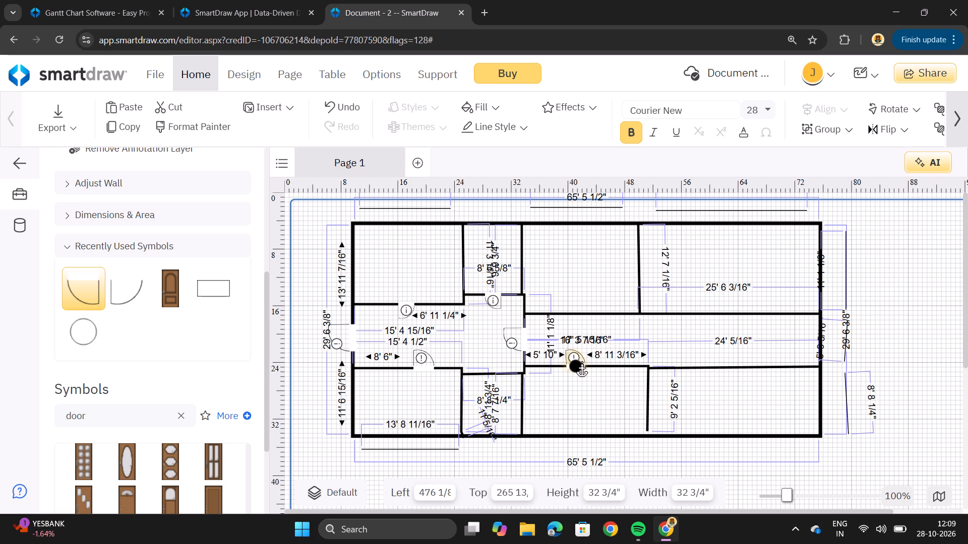
{"action": "left_click_drag", "start_coordinate": [581, 362], "coordinate": [582, 363]}
{"action": "left_click", "coordinate": [584, 281]}
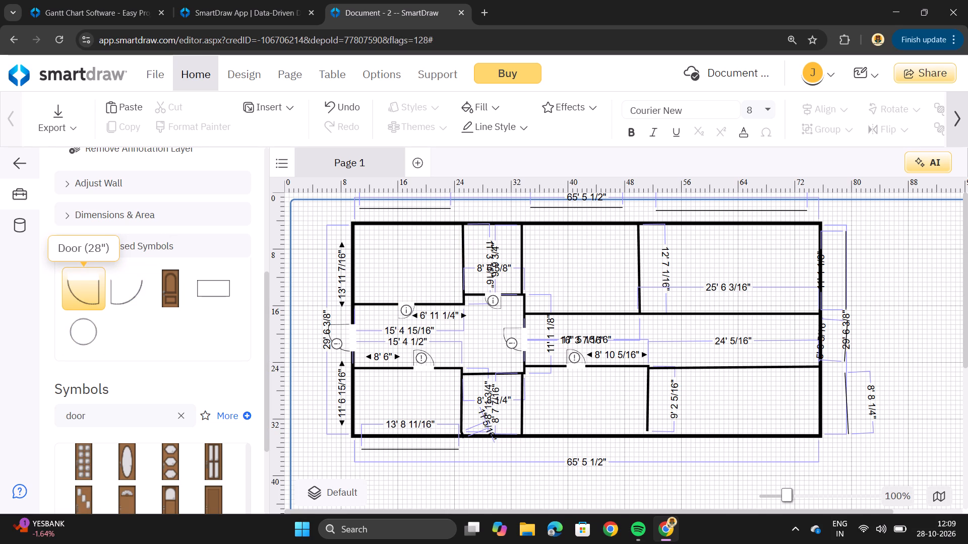
Place another 28" door near the middle of the upper left room and rotate it by about 180°.
{"action": "left_click_drag", "start_coordinate": [80, 287], "coordinate": [374, 312]}
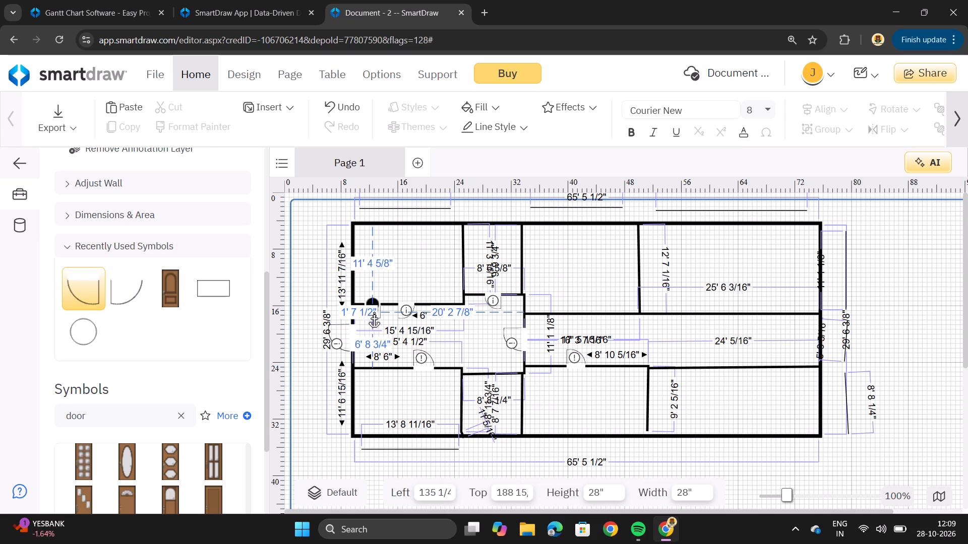
{"action": "left_click_drag", "start_coordinate": [374, 312], "coordinate": [403, 254]}
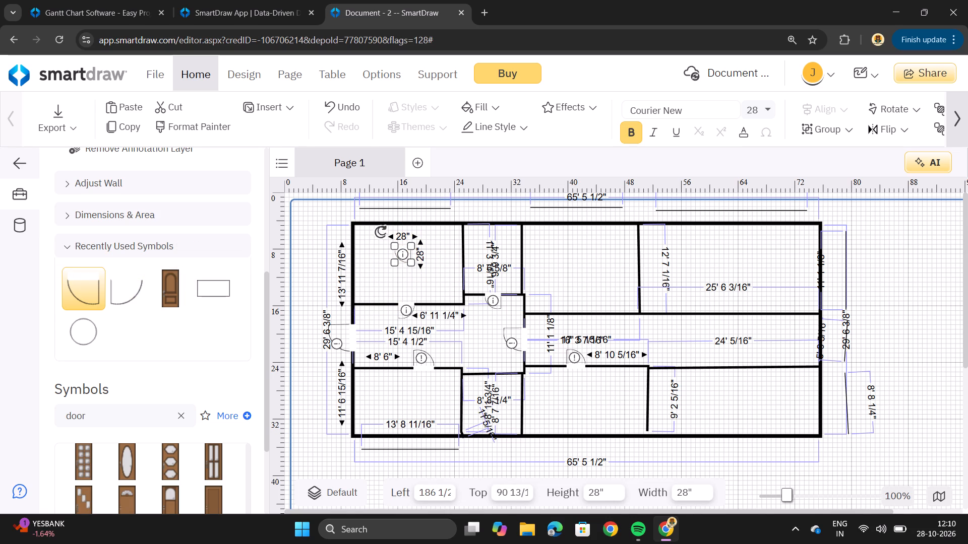
{"action": "left_click_drag", "start_coordinate": [381, 232], "coordinate": [438, 268]}
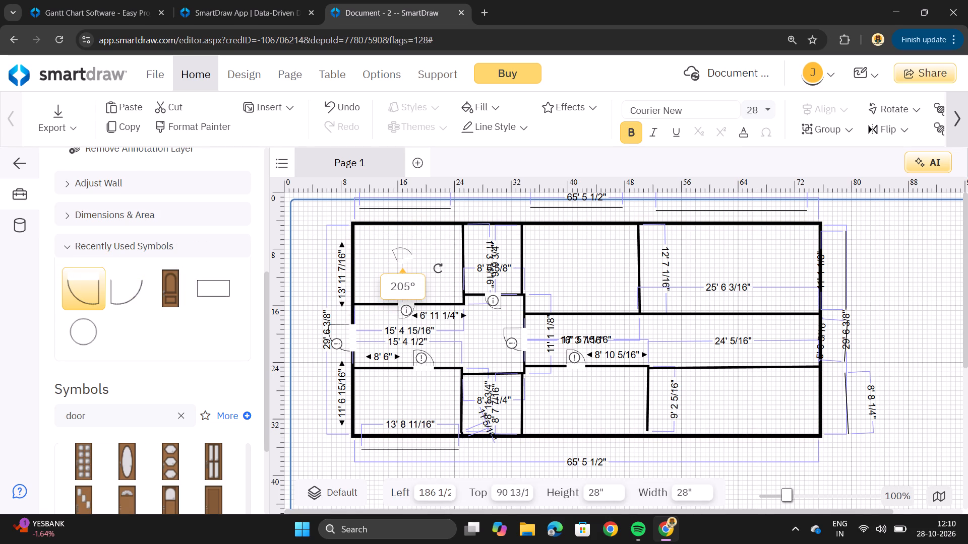
{"action": "left_click_drag", "start_coordinate": [438, 268], "coordinate": [393, 219]}
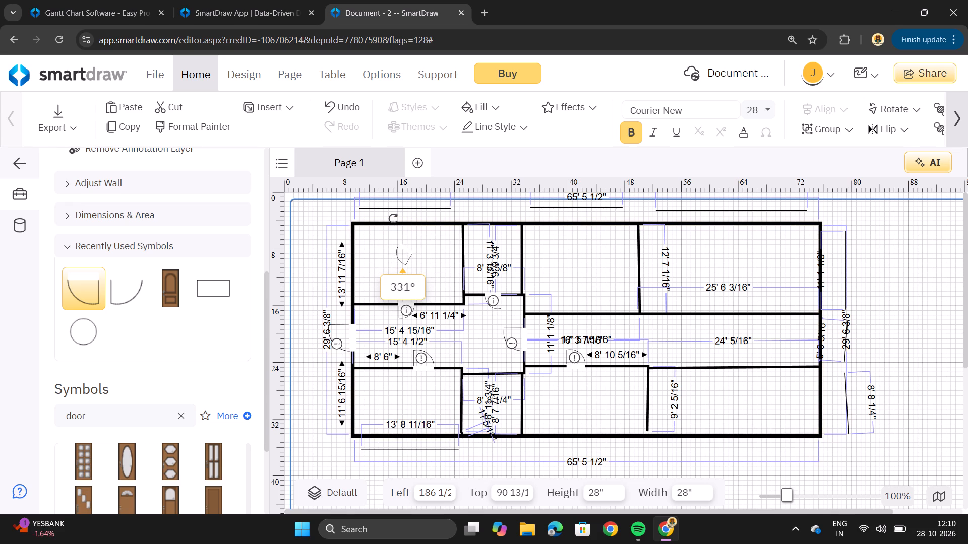
{"action": "left_click_drag", "start_coordinate": [393, 219], "coordinate": [380, 233]}
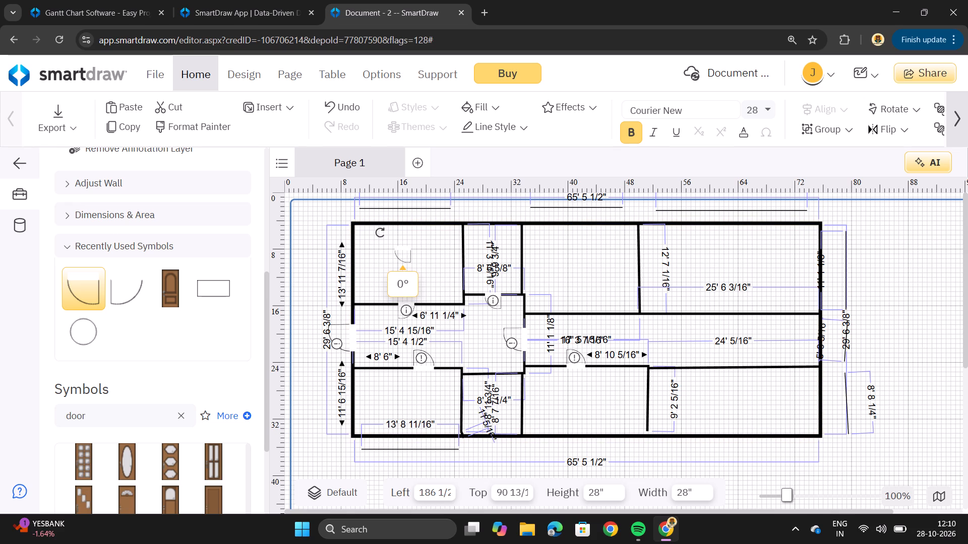
{"action": "left_click_drag", "start_coordinate": [380, 233], "coordinate": [422, 277]}
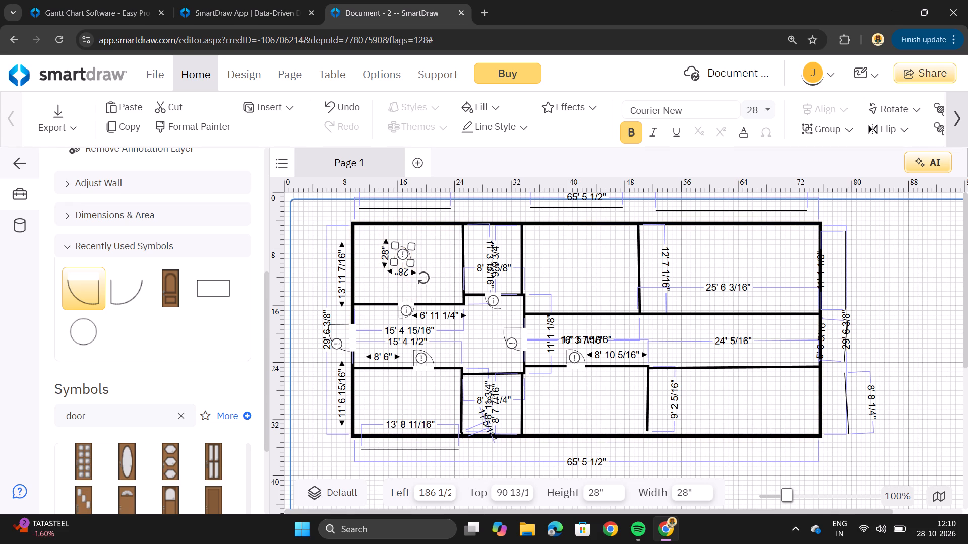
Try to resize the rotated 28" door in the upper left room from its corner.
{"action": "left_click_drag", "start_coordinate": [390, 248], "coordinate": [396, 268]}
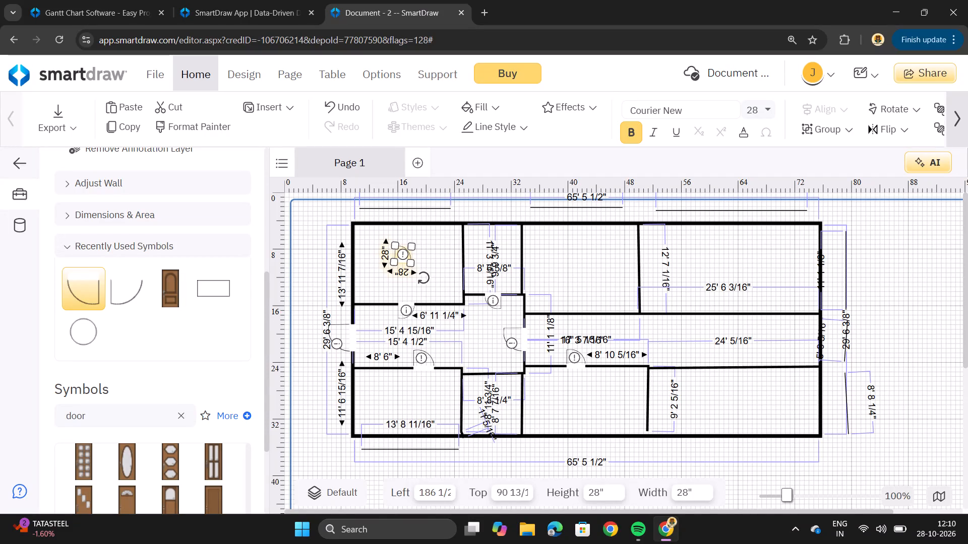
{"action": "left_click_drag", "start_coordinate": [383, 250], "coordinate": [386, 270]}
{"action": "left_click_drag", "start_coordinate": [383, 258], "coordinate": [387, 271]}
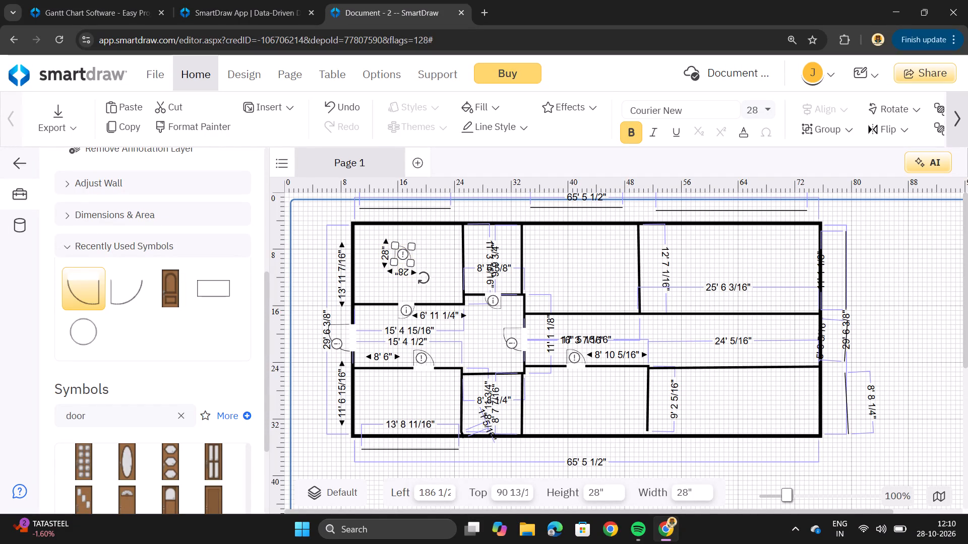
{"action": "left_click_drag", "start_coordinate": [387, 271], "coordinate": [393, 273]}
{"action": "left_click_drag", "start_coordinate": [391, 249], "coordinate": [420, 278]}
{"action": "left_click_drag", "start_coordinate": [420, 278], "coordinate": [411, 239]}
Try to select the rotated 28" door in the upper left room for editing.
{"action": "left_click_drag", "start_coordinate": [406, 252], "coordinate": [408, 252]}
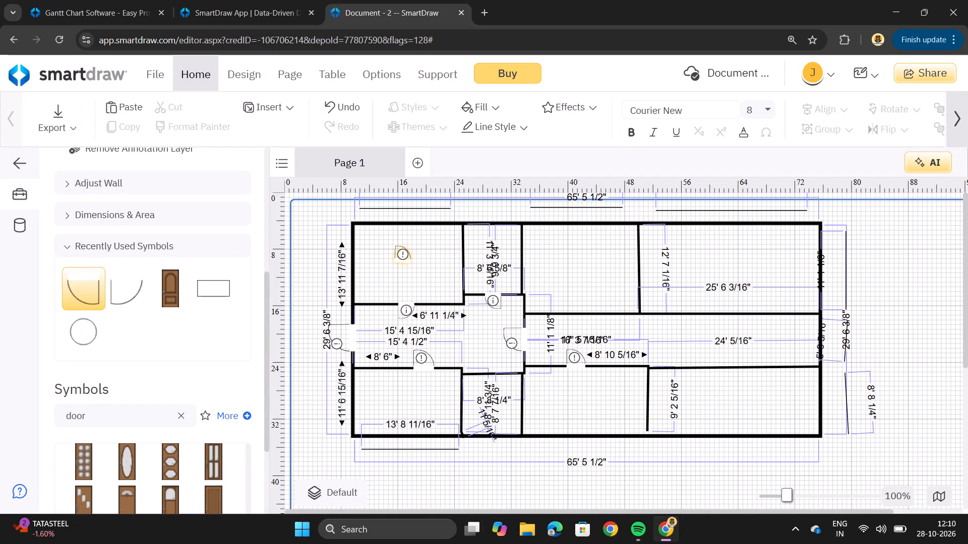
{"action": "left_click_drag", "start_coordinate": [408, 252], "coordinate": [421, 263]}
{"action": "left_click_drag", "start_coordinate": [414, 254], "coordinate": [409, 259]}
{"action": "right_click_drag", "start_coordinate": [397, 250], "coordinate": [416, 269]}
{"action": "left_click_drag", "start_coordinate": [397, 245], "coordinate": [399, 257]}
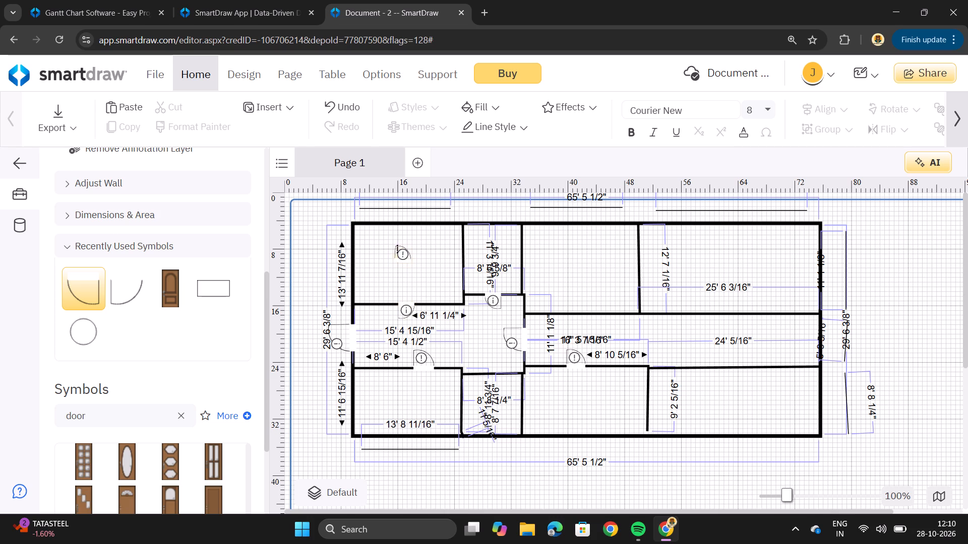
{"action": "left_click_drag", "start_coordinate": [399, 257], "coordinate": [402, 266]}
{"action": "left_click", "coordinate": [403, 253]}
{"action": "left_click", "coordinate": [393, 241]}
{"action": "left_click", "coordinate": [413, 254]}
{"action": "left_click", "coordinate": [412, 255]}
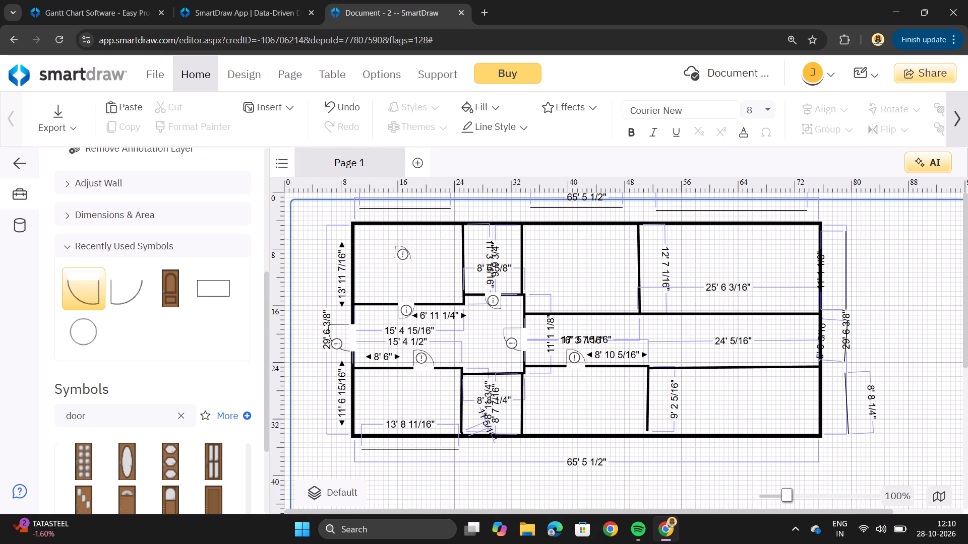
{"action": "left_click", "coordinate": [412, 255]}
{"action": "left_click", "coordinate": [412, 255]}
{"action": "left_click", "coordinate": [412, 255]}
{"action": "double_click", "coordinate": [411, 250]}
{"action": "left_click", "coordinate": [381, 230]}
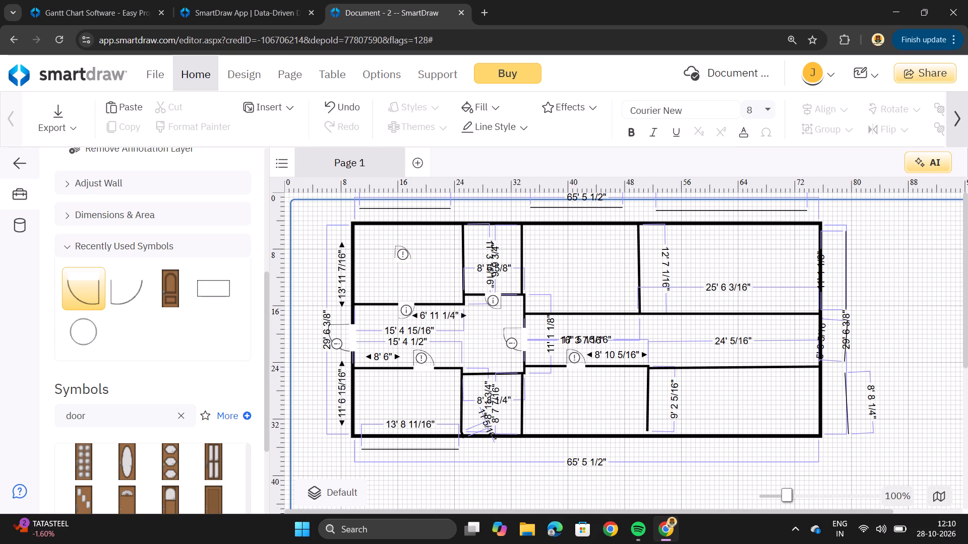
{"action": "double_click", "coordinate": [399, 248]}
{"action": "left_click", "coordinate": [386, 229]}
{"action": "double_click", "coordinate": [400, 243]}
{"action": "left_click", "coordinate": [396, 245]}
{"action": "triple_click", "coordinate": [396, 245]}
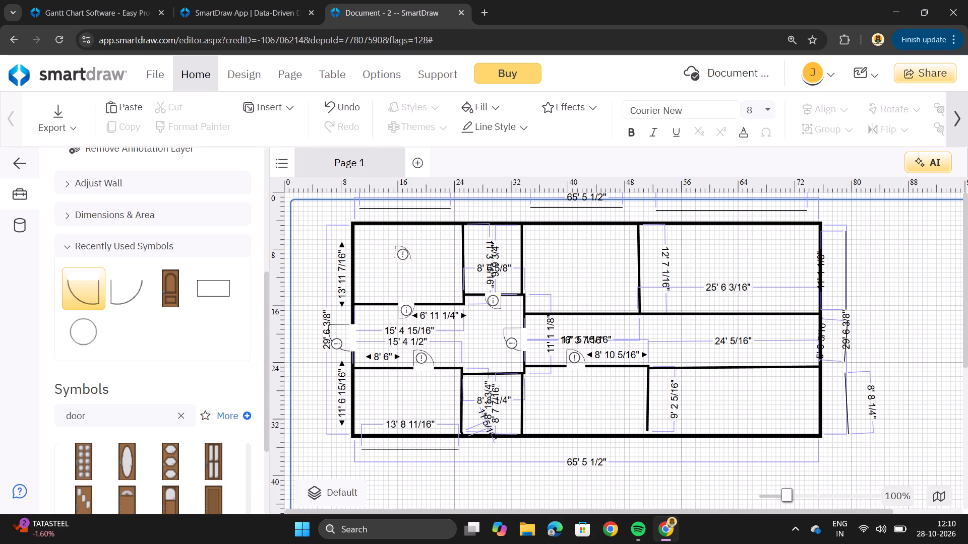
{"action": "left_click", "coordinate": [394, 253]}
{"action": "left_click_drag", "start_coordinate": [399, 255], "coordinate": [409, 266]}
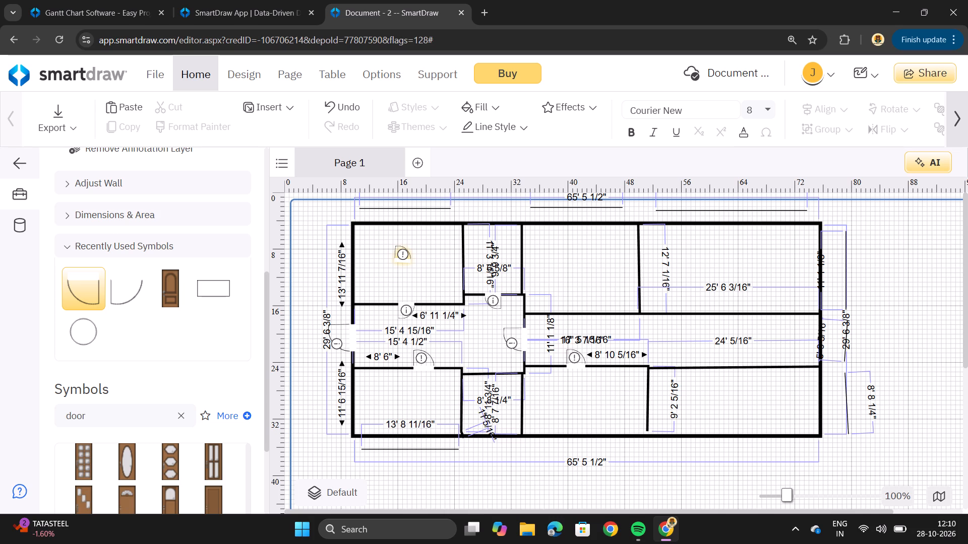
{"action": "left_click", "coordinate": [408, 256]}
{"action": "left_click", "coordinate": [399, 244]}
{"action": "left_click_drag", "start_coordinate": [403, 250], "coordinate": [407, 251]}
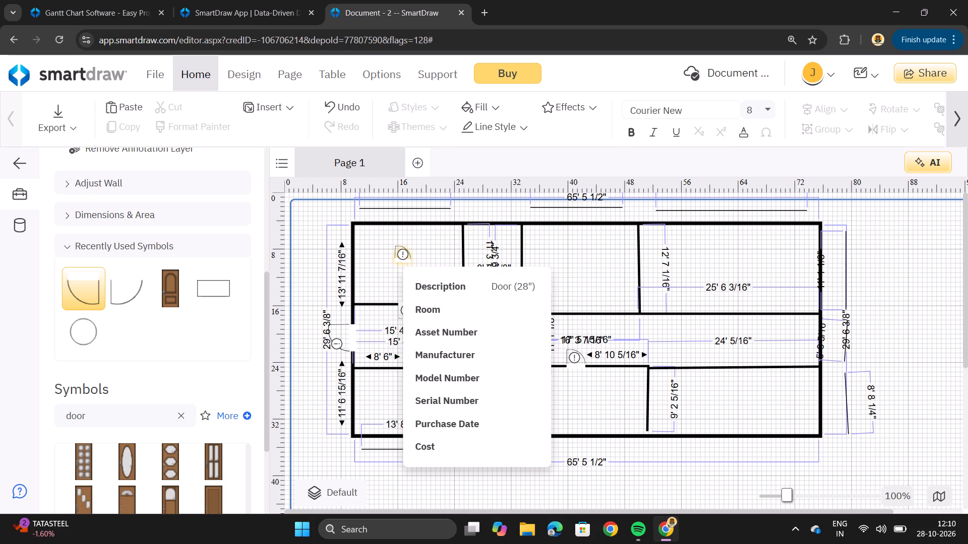
Delete the rotated 28" door from the upper left room.
{"action": "right_click", "coordinate": [405, 248]}
{"action": "left_click", "coordinate": [487, 86]}
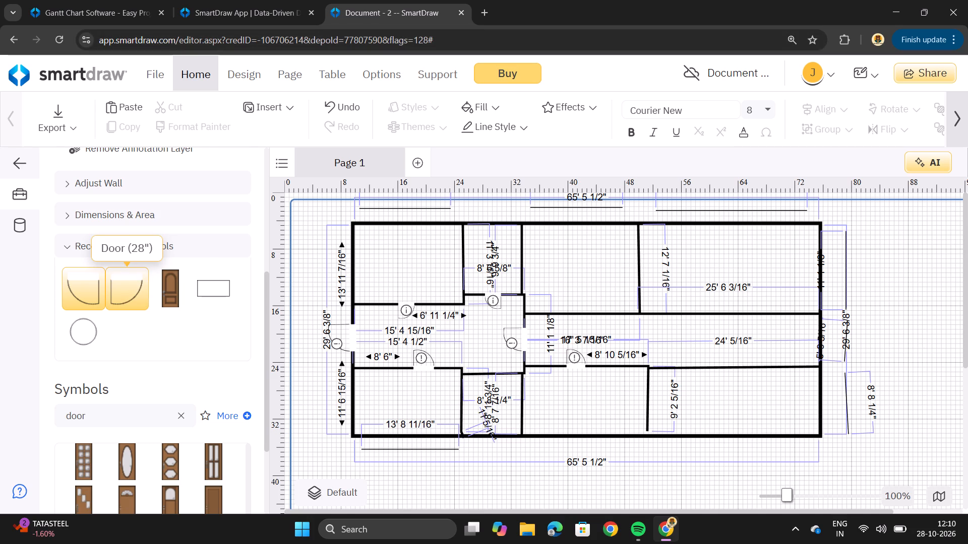
Place a 28" door of the other swing orientation just below the upper middle room's lower wall, with its top position at about 202".
{"action": "left_click_drag", "start_coordinate": [128, 289], "coordinate": [312, 297]}
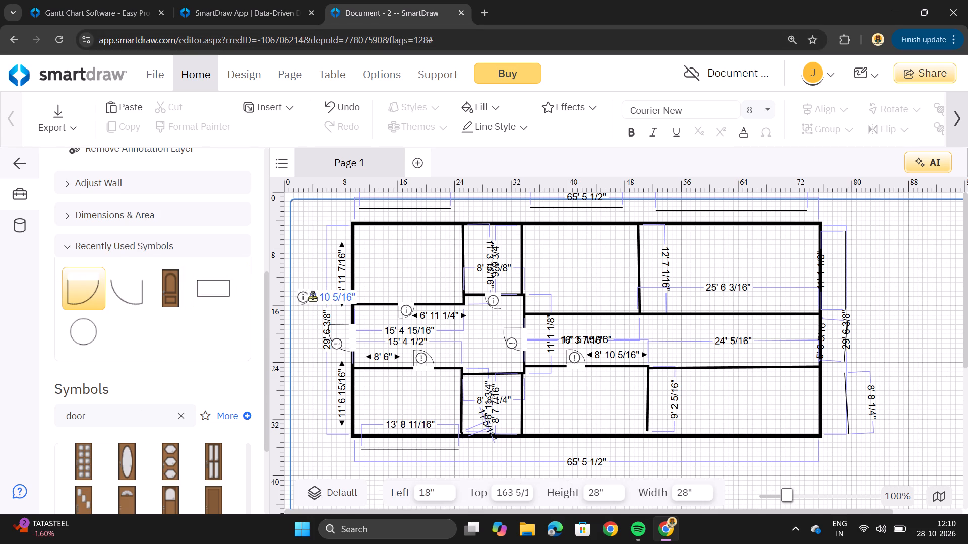
{"action": "left_click_drag", "start_coordinate": [312, 297], "coordinate": [413, 268]}
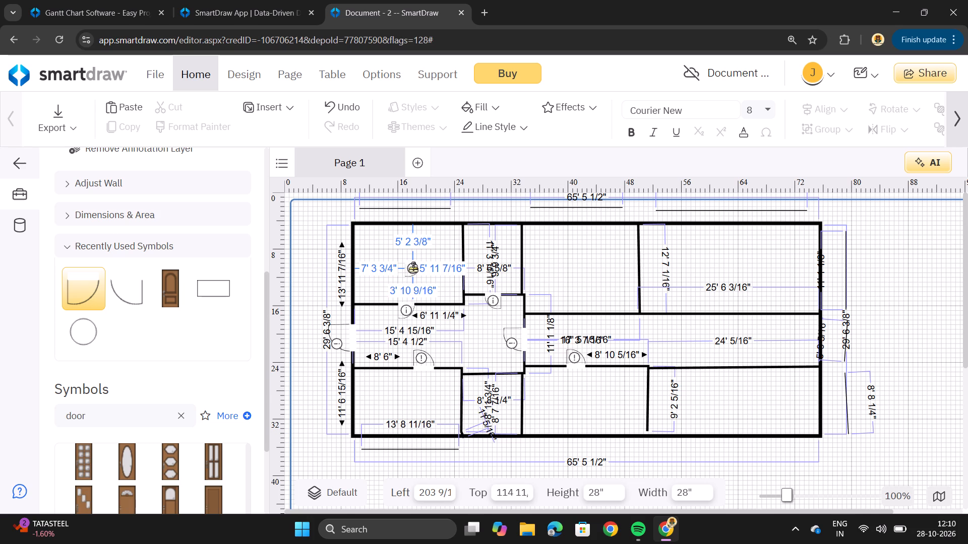
{"action": "left_click_drag", "start_coordinate": [413, 268], "coordinate": [413, 263]}
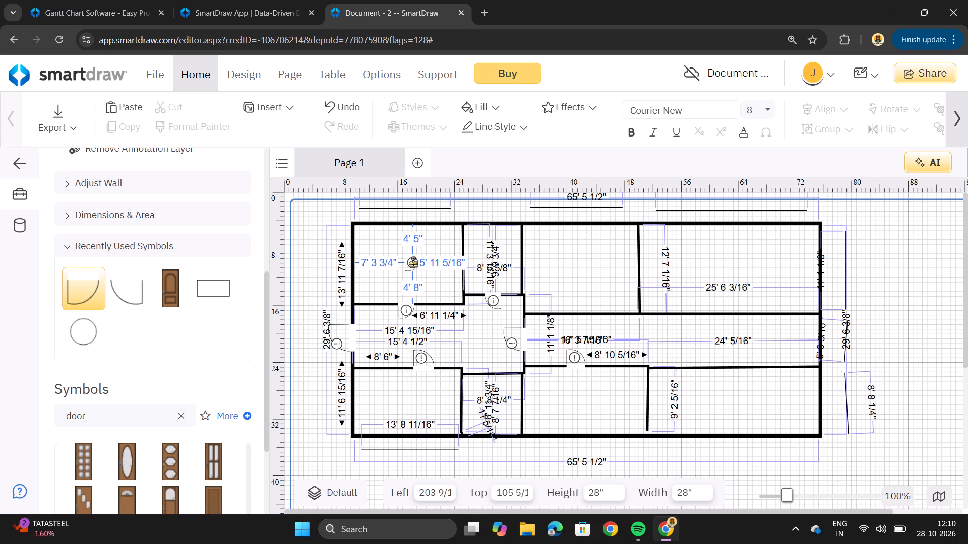
{"action": "left_click_drag", "start_coordinate": [413, 263], "coordinate": [590, 337]}
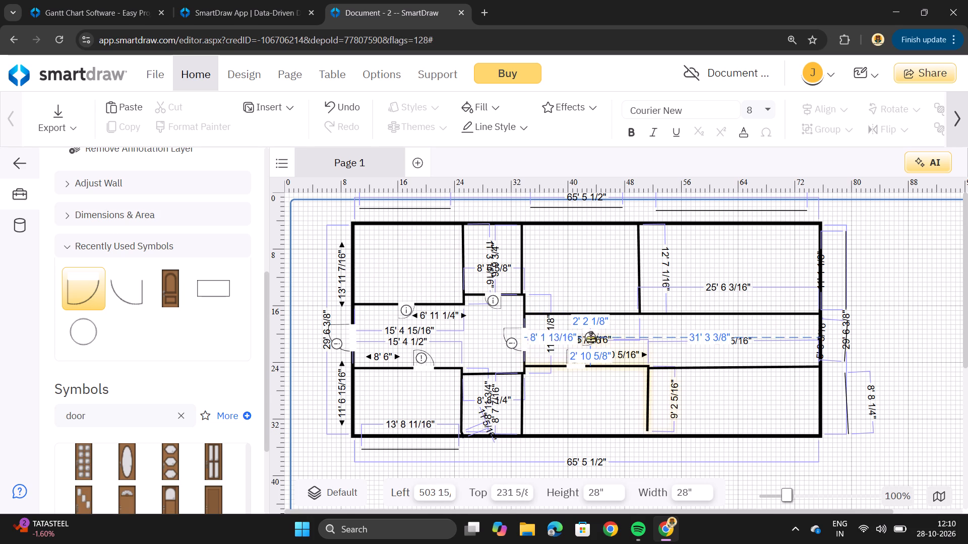
{"action": "left_click_drag", "start_coordinate": [590, 337], "coordinate": [593, 327]}
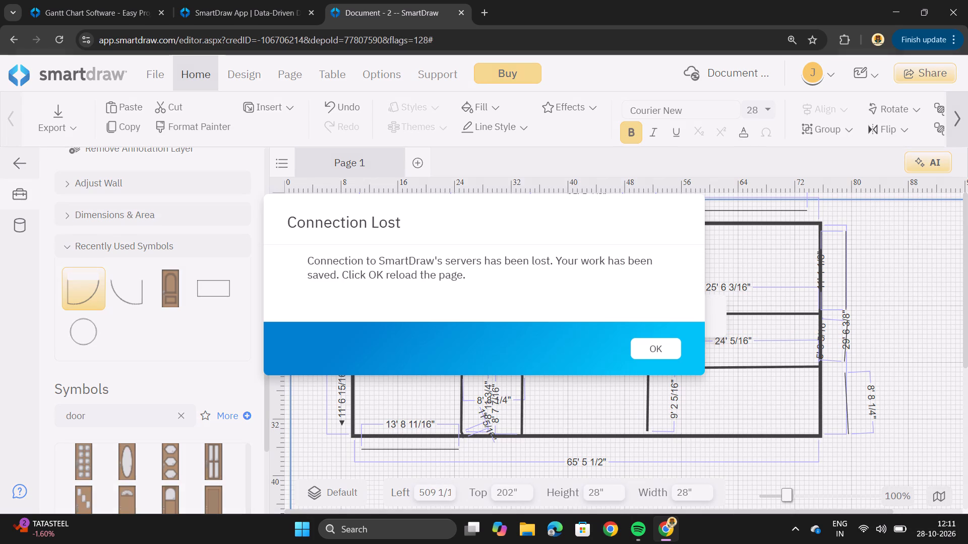
Acknowledge the lost server connection and reload the drawing page.
{"action": "left_click", "coordinate": [673, 345]}
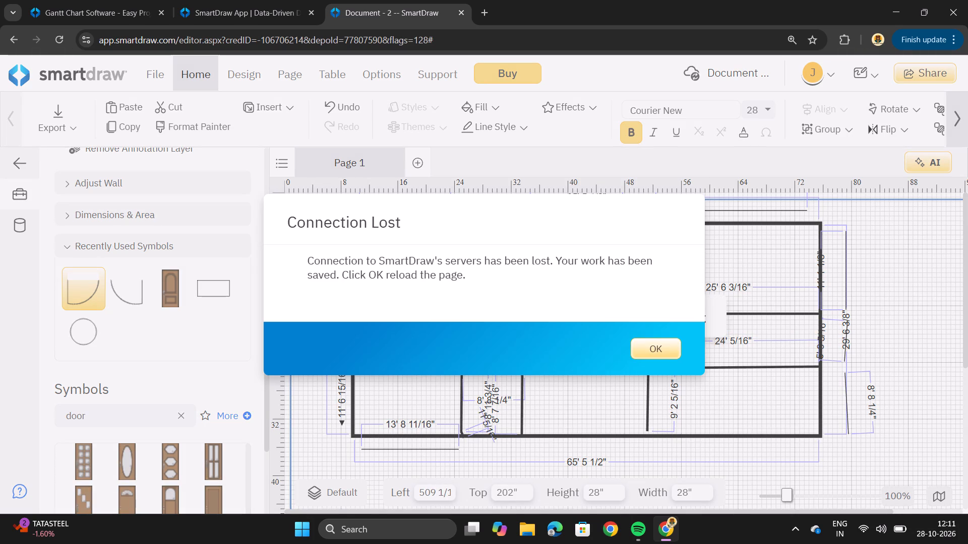
{"action": "left_click", "coordinate": [673, 345]}
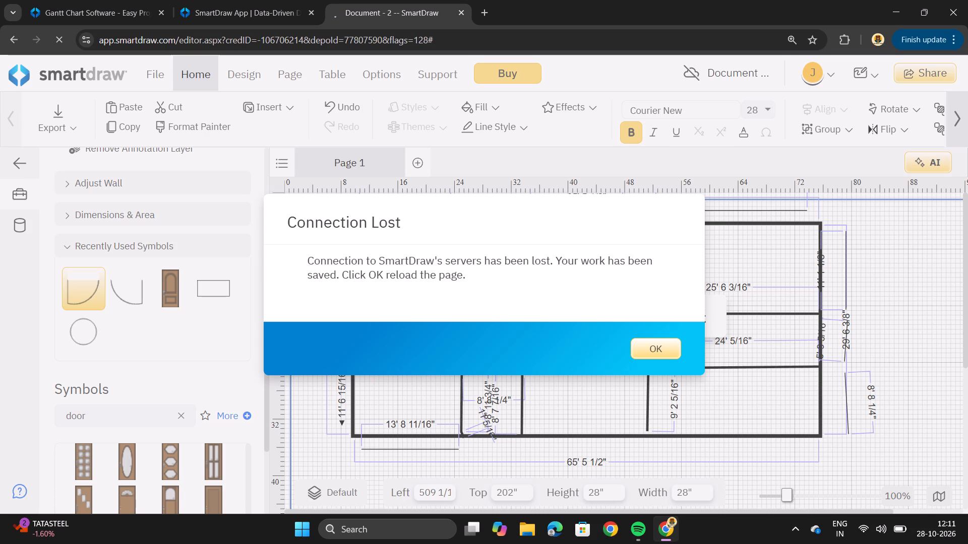
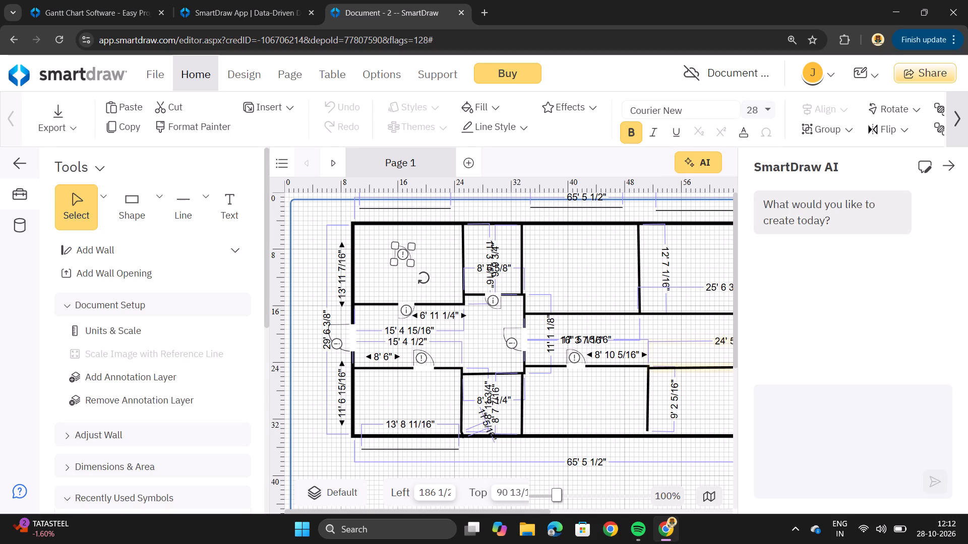
Close the SmartDraw AI assistant to free up the drawing area.
{"action": "left_click", "coordinate": [956, 164]}
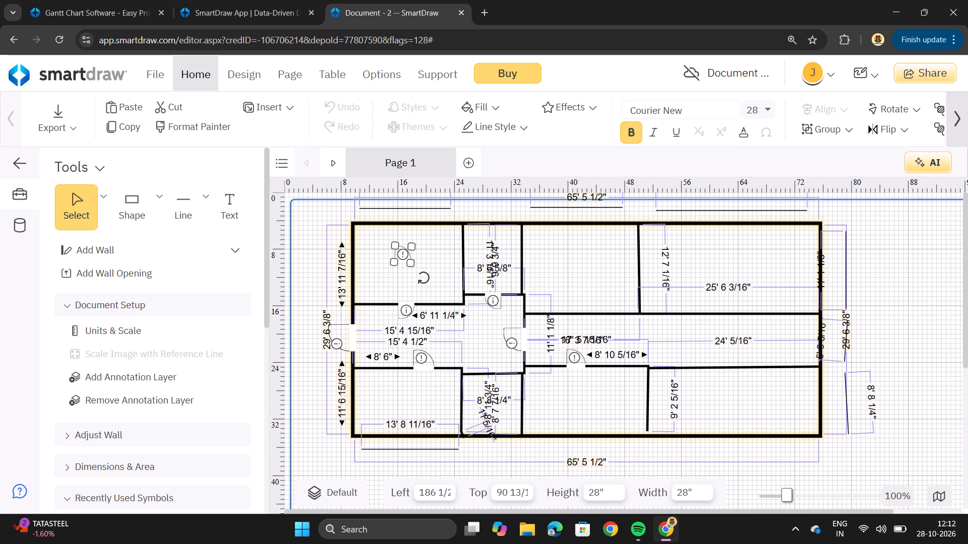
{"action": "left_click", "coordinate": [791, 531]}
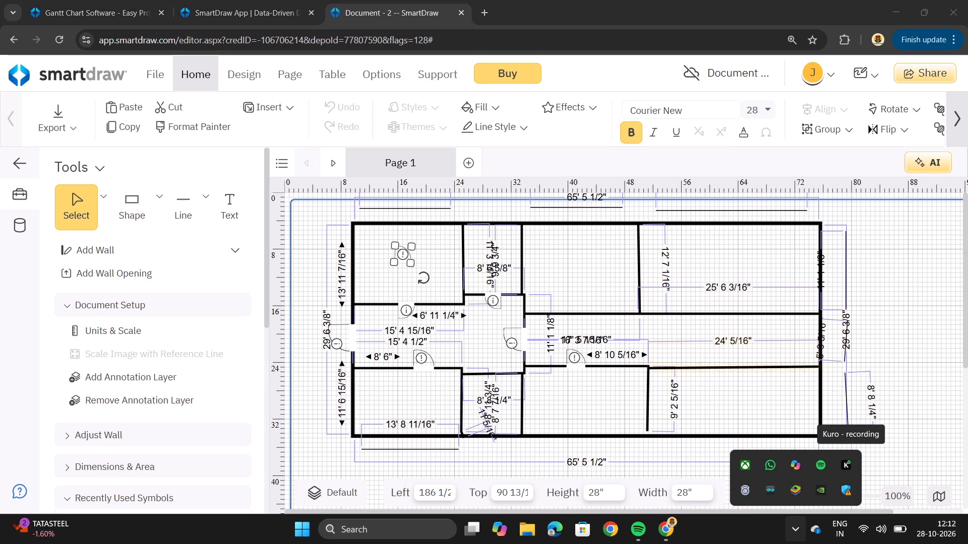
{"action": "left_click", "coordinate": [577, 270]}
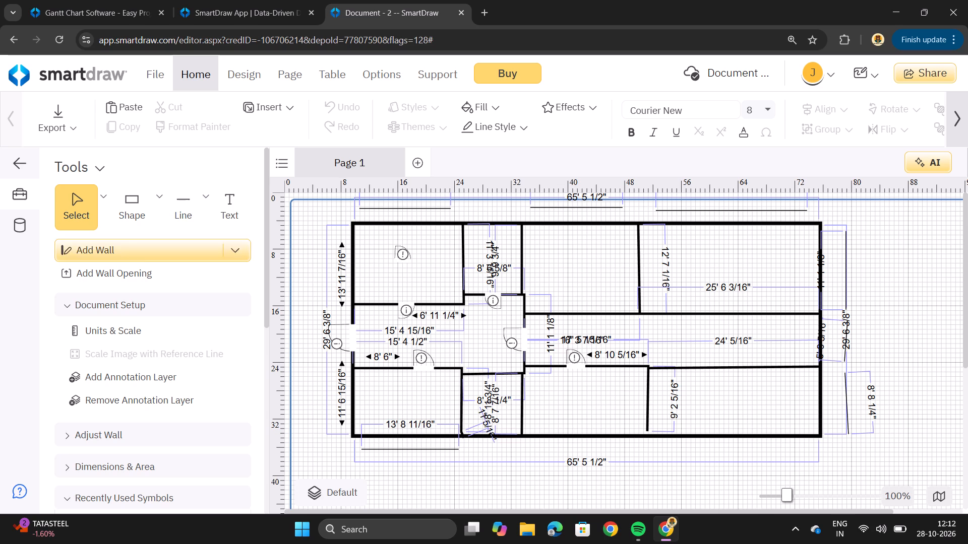
Place a 28" door in the lower wall of the upper middle room, at about 520" left and 202" top.
{"action": "scroll", "coordinate": [118, 262], "scroll_direction": "down", "scroll_amount": 3}
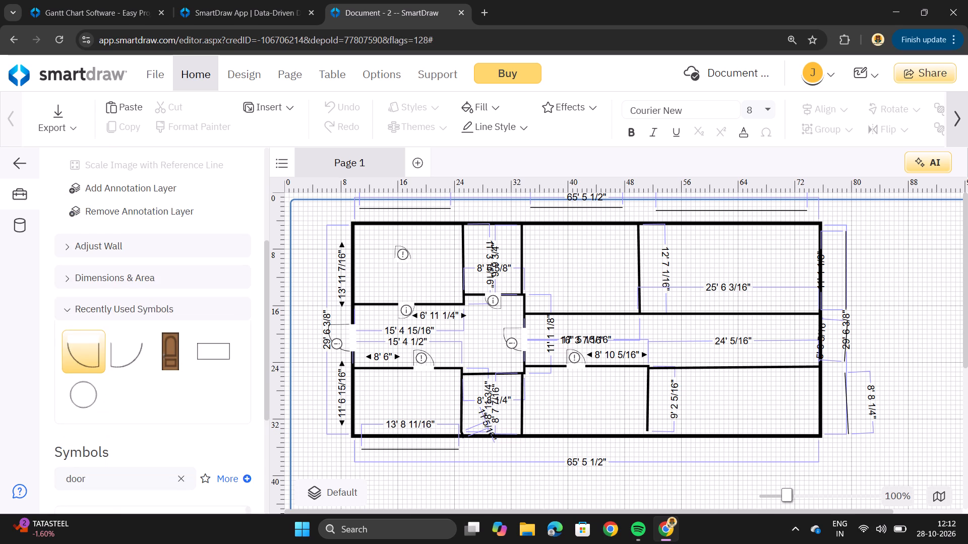
{"action": "left_click_drag", "start_coordinate": [126, 347], "coordinate": [143, 345]}
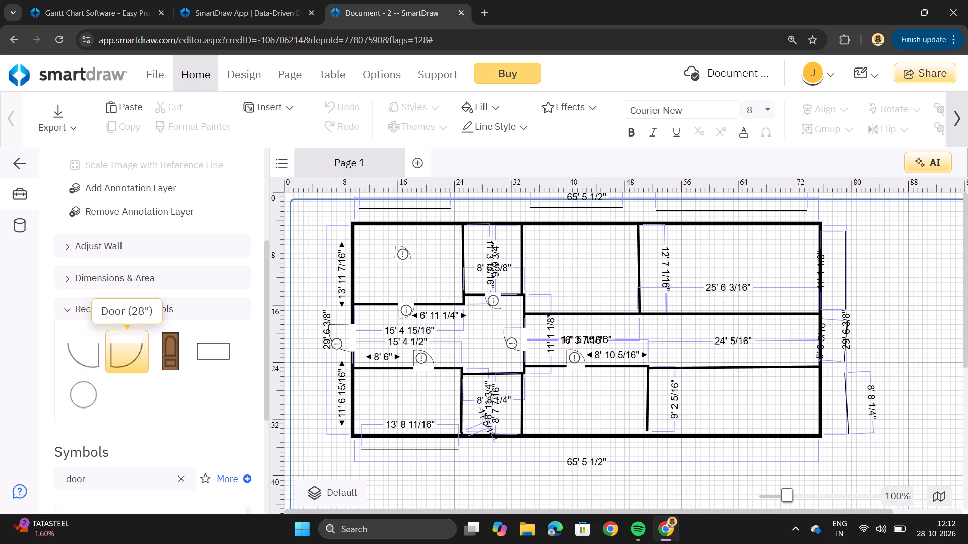
{"action": "left_click_drag", "start_coordinate": [143, 345], "coordinate": [591, 316]}
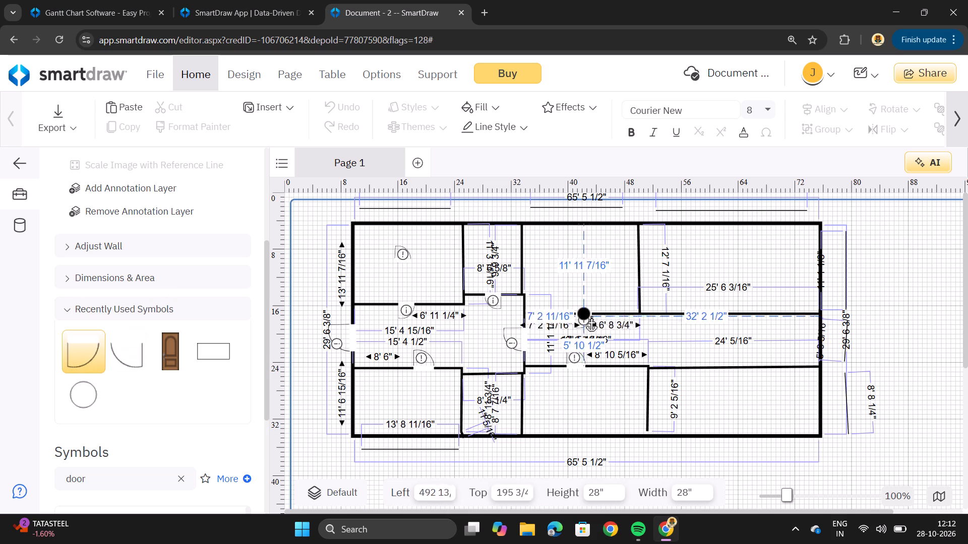
{"action": "left_click_drag", "start_coordinate": [591, 316], "coordinate": [600, 312]}
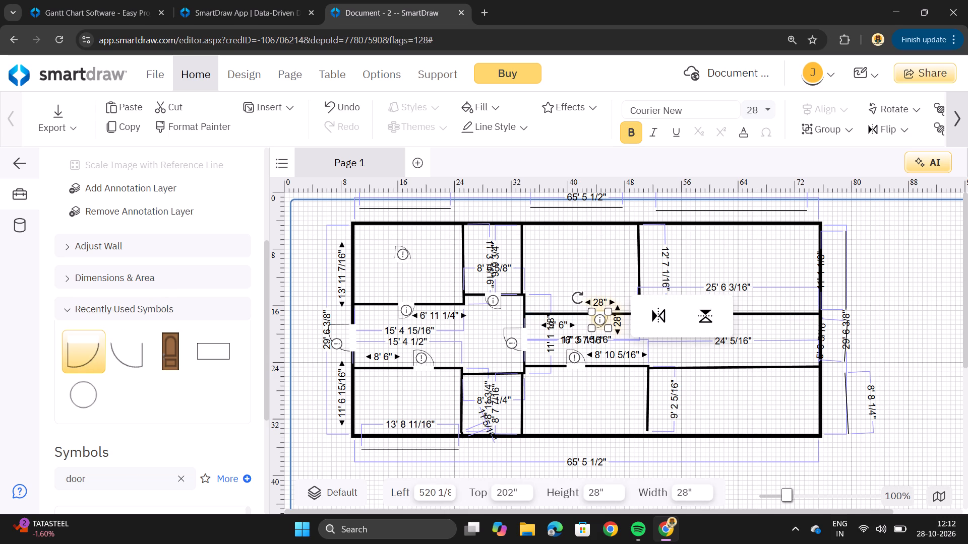
{"action": "left_click", "coordinate": [546, 241]}
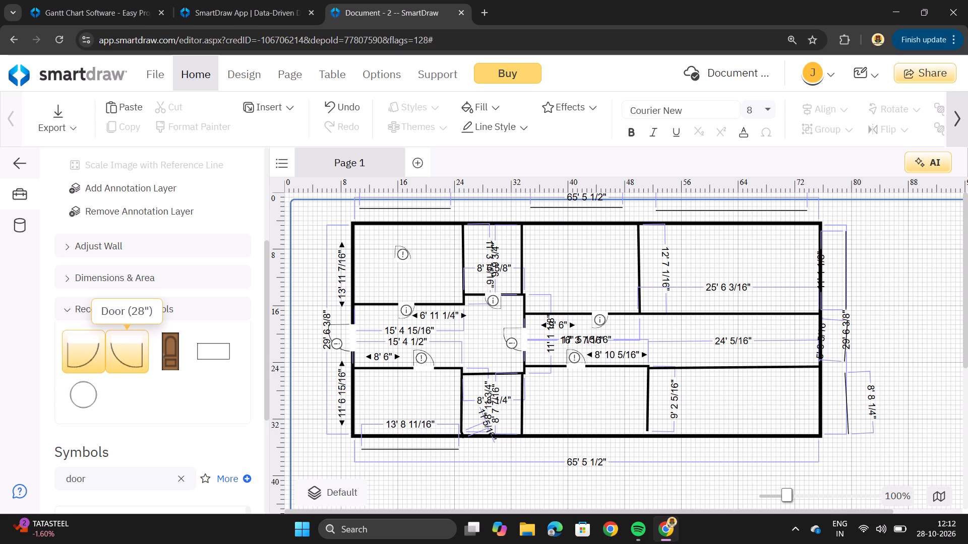
Place a 28" door in the lower wall of the upper right room, at about 662" left and 202" top.
{"action": "left_click_drag", "start_coordinate": [122, 348], "coordinate": [632, 322]}
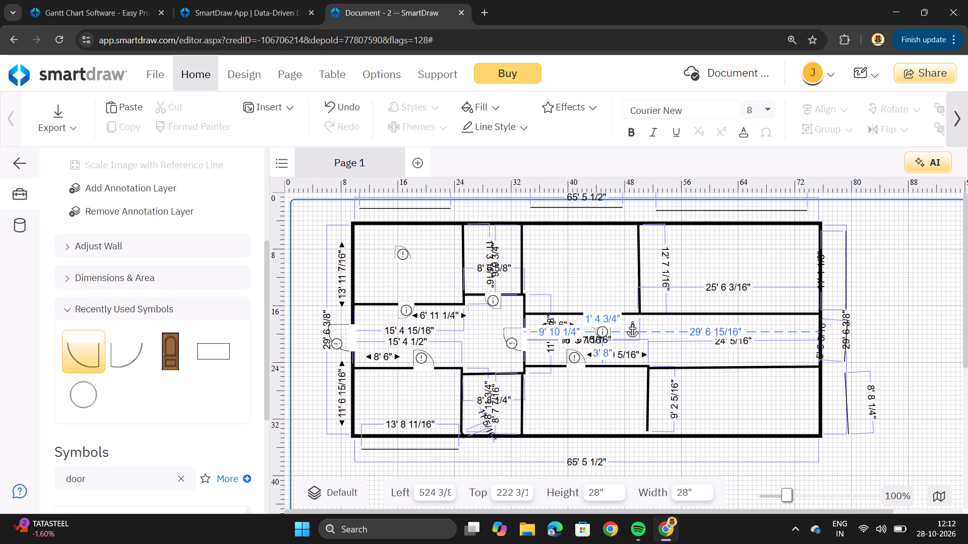
{"action": "left_click_drag", "start_coordinate": [632, 322], "coordinate": [773, 311]}
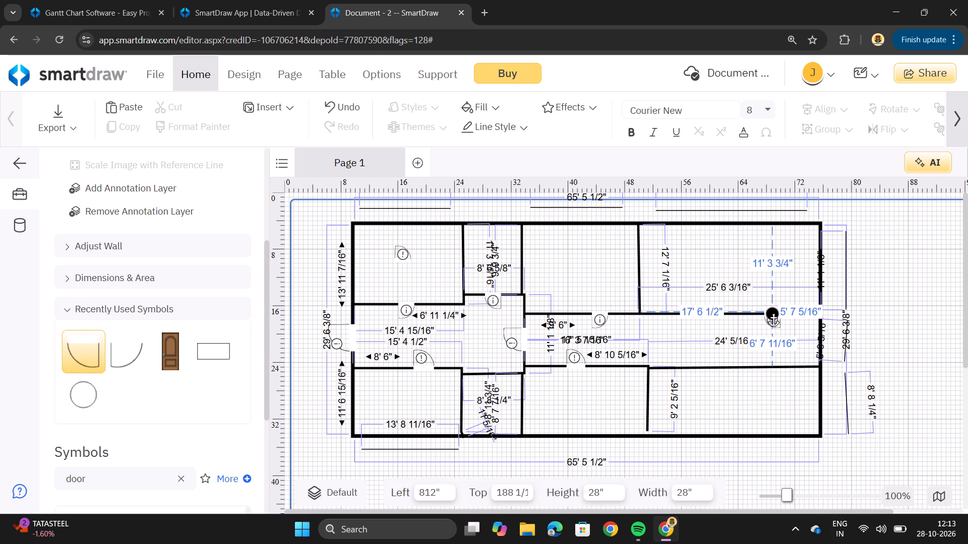
{"action": "left_click_drag", "start_coordinate": [773, 311], "coordinate": [715, 311]}
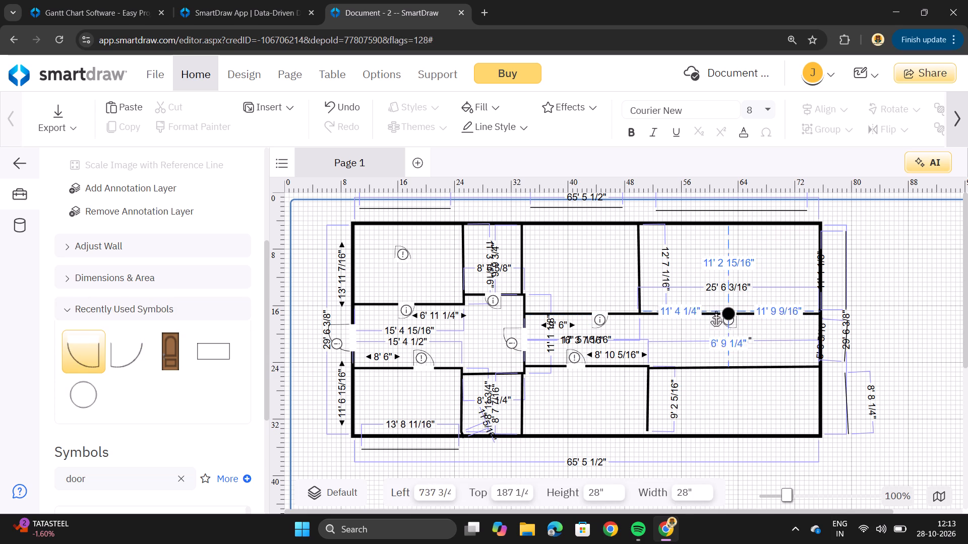
{"action": "left_click_drag", "start_coordinate": [715, 311], "coordinate": [684, 314]}
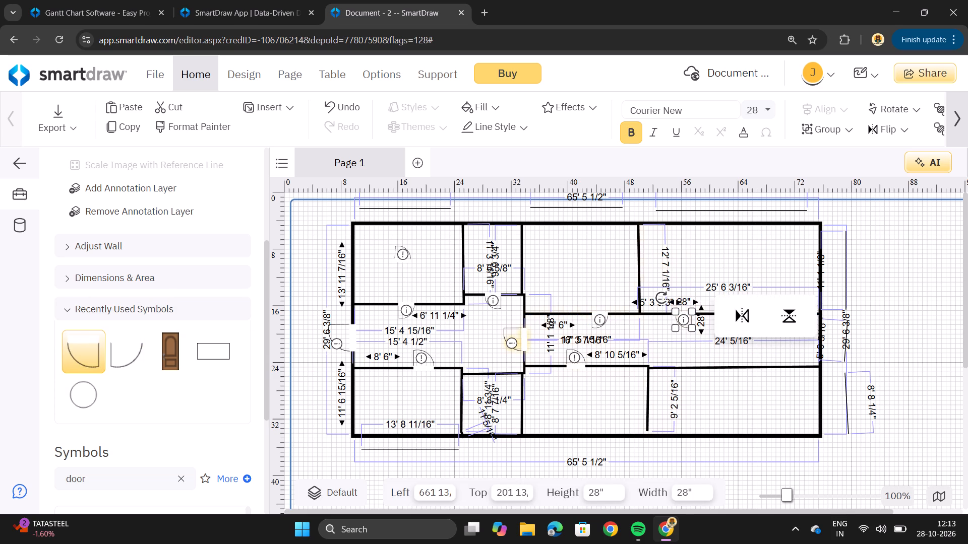
{"action": "left_click", "coordinate": [569, 230]}
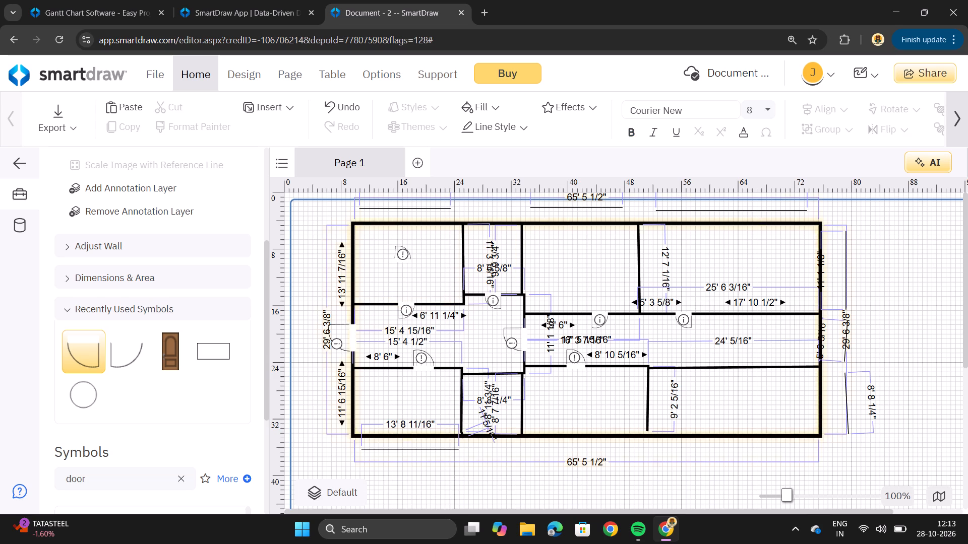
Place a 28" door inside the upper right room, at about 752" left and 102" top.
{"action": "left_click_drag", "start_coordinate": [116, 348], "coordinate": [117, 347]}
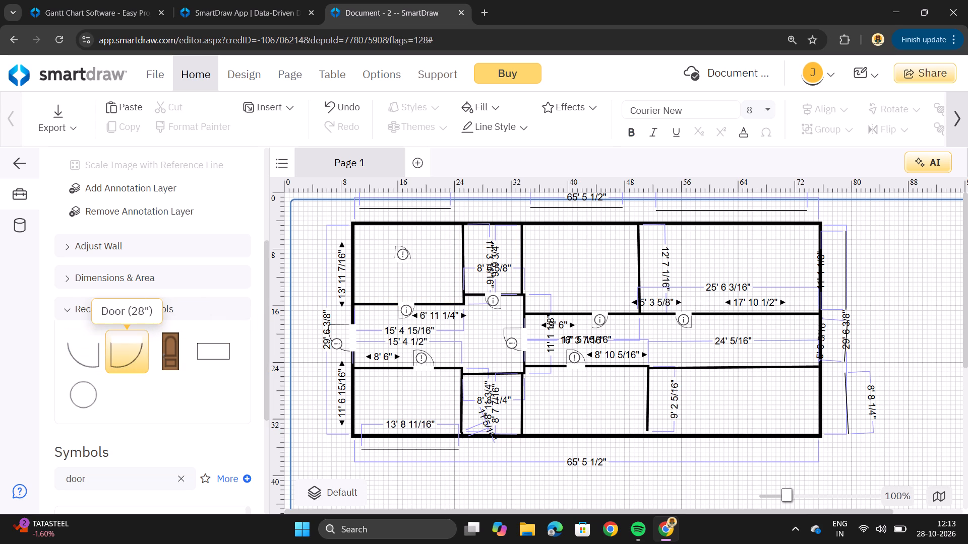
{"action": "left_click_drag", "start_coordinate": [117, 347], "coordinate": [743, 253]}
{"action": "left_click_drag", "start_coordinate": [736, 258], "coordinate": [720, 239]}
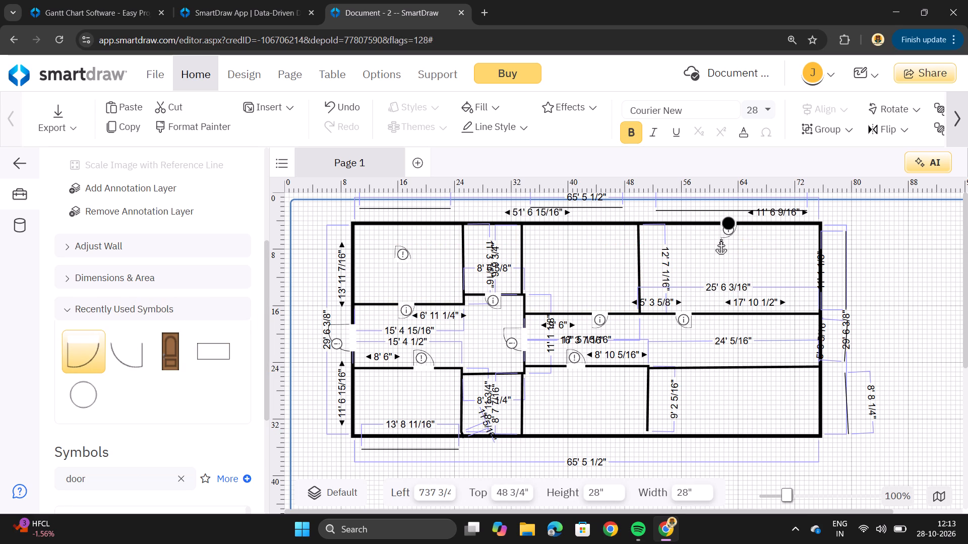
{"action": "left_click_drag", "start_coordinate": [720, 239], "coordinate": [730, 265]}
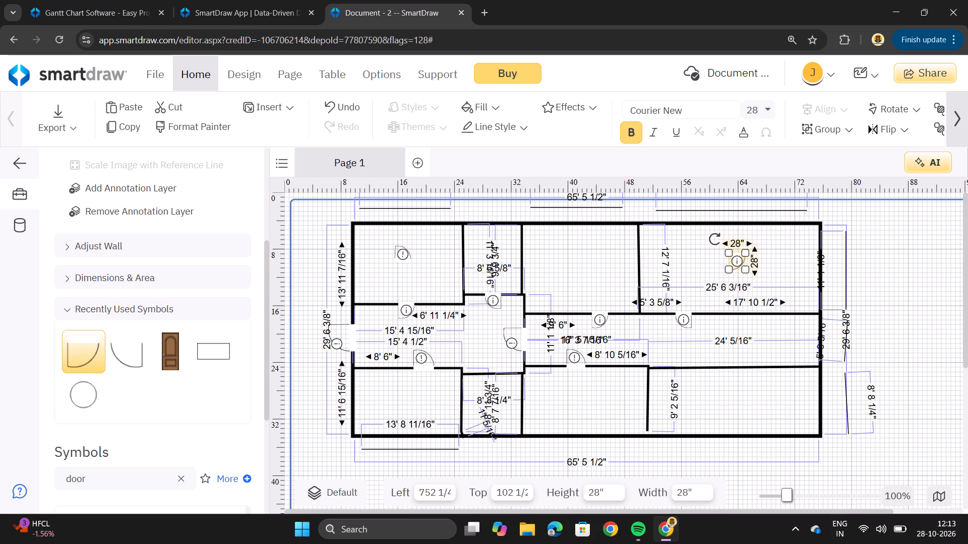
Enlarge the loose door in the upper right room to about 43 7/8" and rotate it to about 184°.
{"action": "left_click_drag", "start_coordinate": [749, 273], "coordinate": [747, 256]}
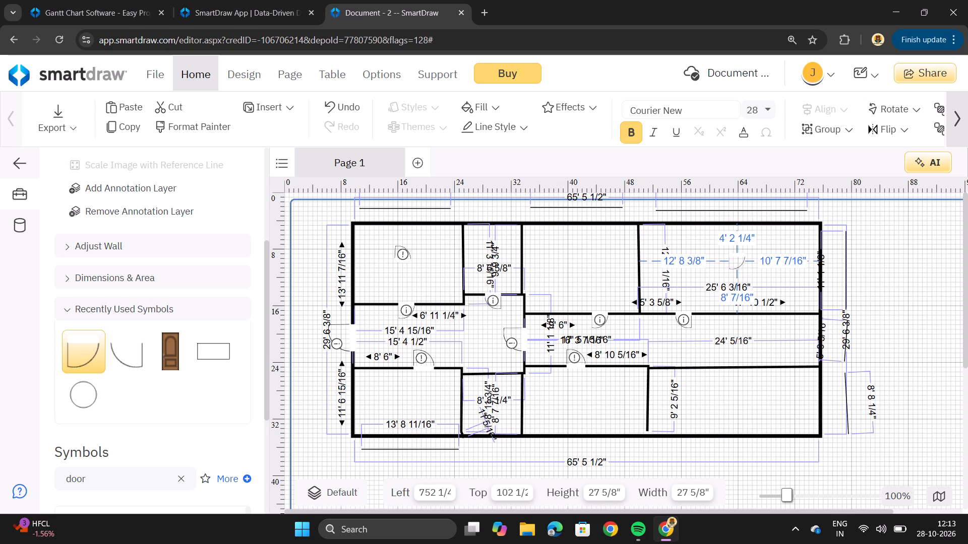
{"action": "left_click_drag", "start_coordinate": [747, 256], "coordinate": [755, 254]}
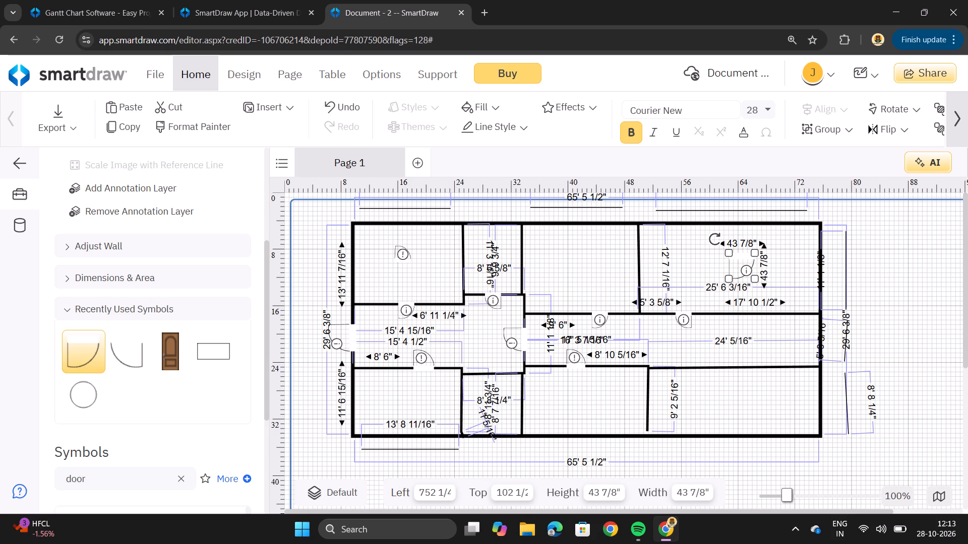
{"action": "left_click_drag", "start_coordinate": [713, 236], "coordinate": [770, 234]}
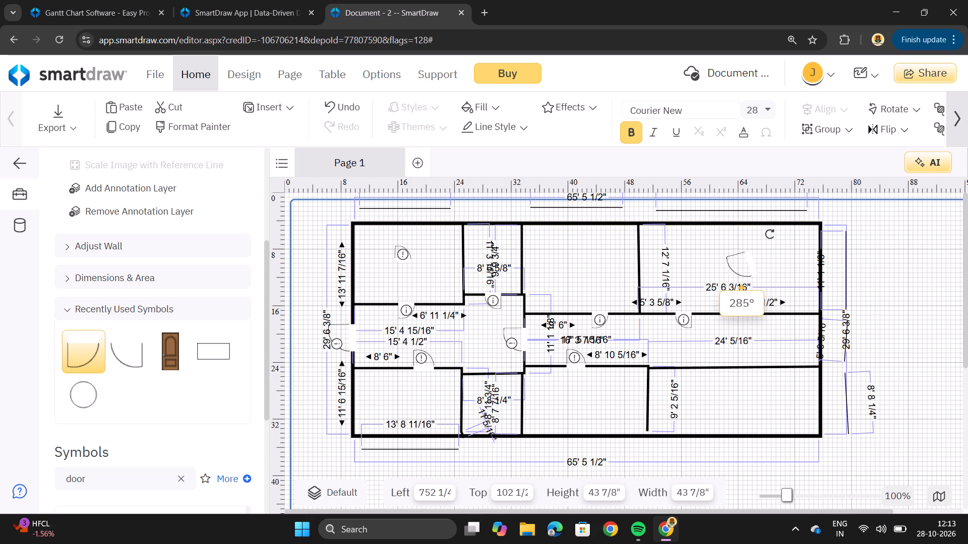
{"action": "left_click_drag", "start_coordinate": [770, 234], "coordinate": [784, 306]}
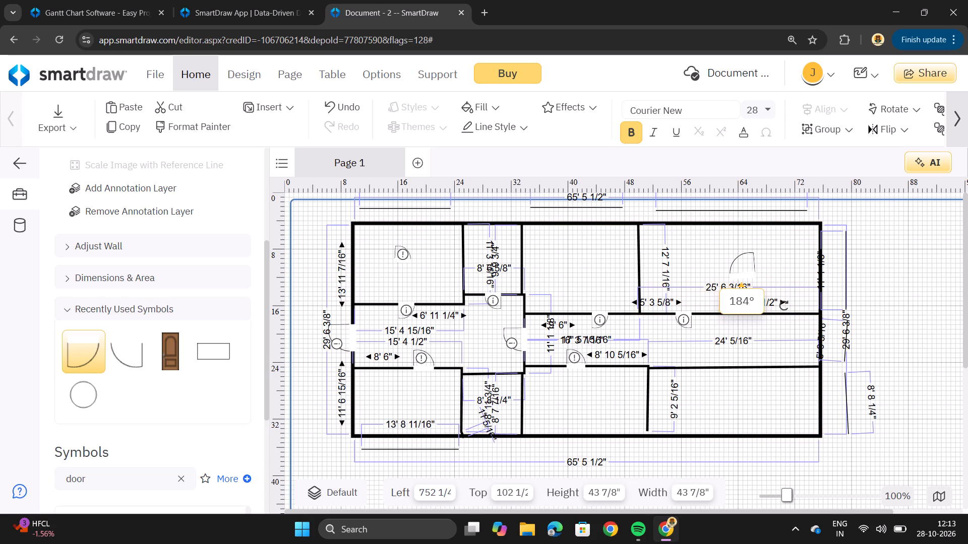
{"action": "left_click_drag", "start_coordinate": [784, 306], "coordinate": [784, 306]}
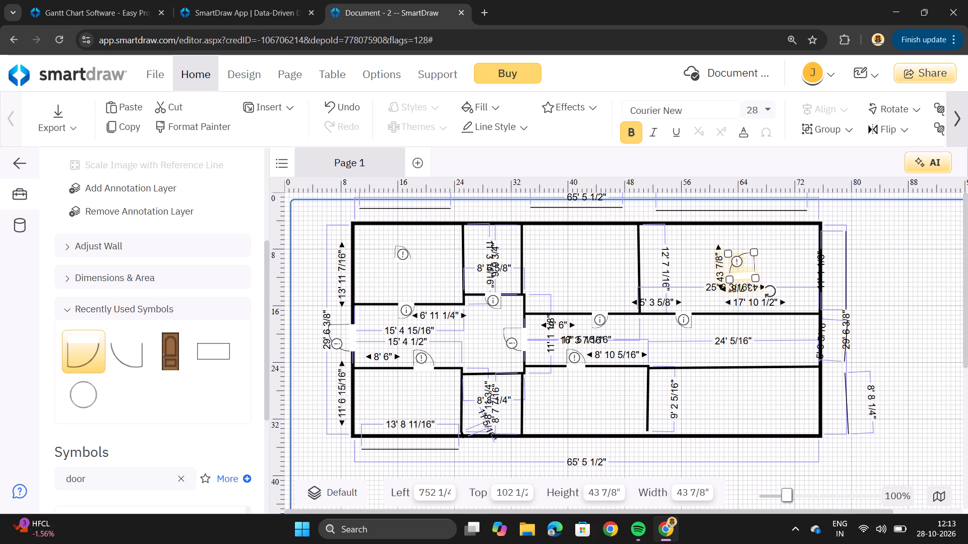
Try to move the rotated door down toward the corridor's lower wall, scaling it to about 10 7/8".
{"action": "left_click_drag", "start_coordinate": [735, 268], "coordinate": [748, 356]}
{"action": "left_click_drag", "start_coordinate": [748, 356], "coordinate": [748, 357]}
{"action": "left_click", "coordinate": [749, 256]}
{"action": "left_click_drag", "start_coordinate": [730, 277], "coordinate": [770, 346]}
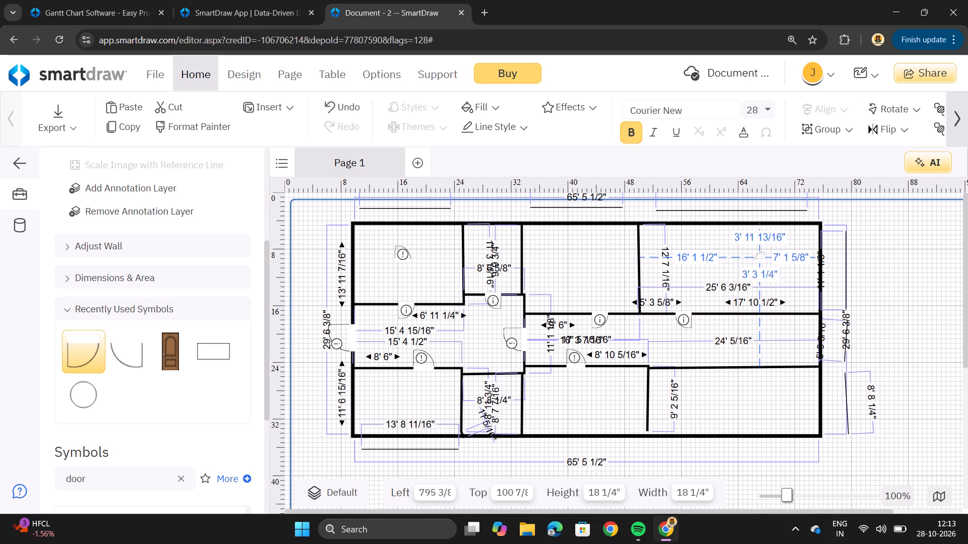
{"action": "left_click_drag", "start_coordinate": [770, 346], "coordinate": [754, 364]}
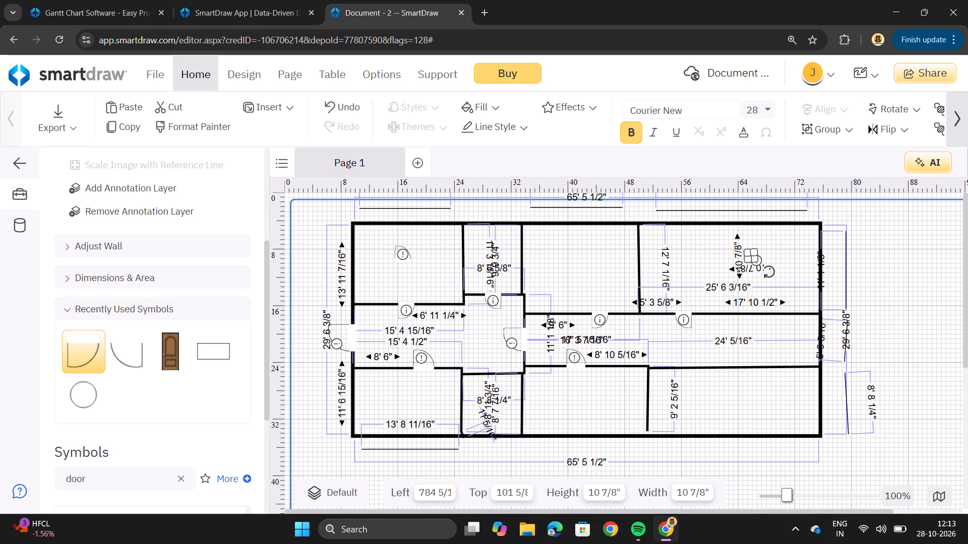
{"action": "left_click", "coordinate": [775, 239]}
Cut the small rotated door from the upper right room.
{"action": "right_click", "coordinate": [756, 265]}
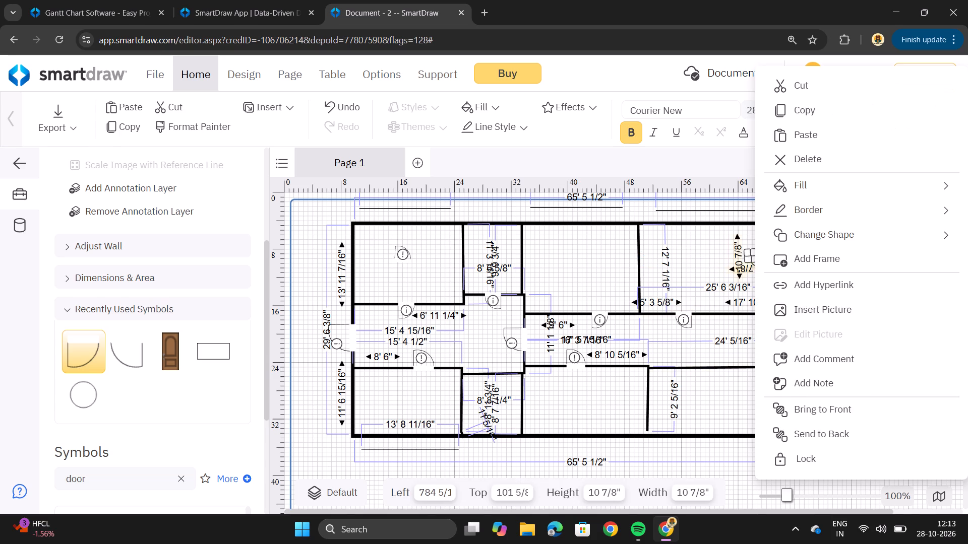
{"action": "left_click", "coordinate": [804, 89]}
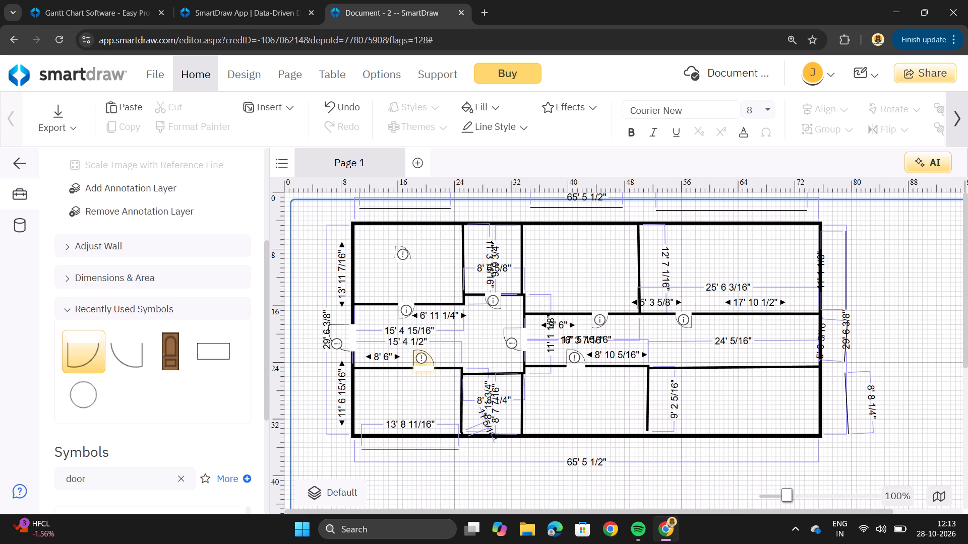
Place a 28" door in the upper wall of the lower right room, at about 710" left and 293" top.
{"action": "left_click_drag", "start_coordinate": [130, 359], "coordinate": [262, 373]}
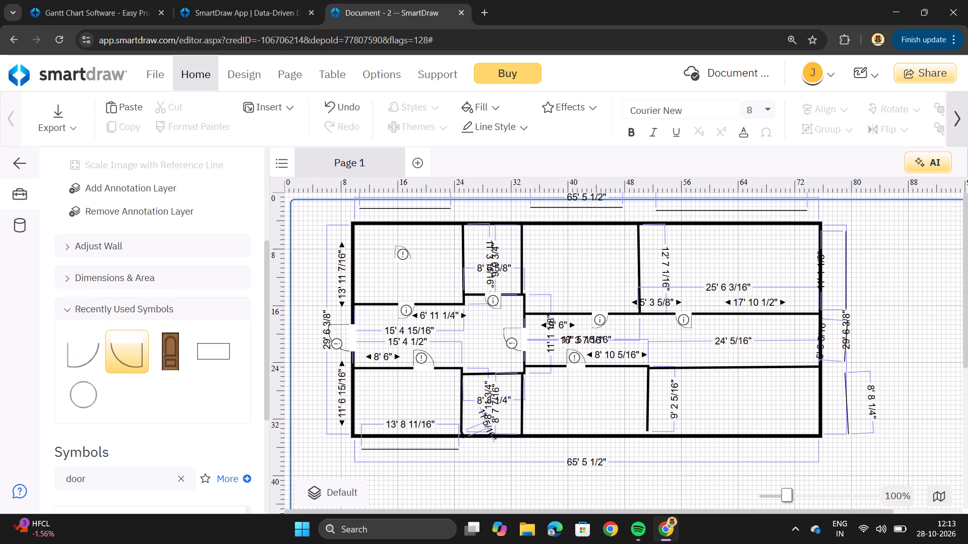
{"action": "left_click_drag", "start_coordinate": [262, 373], "coordinate": [712, 378]}
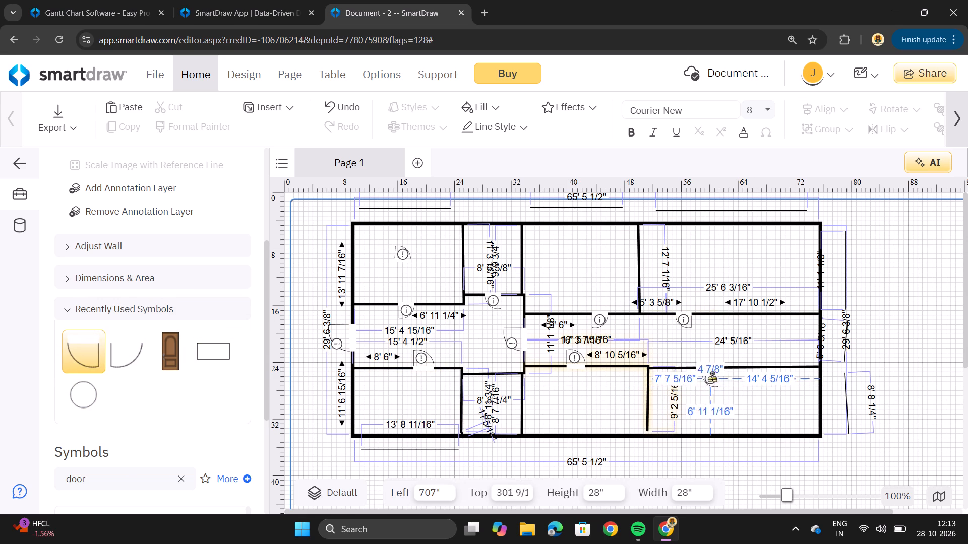
{"action": "left_click_drag", "start_coordinate": [712, 378], "coordinate": [712, 377]}
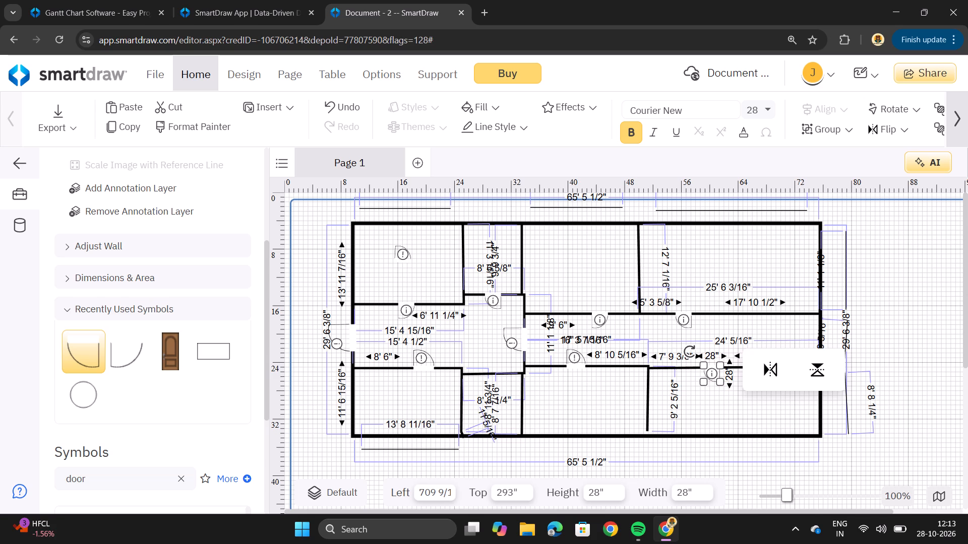
{"action": "left_click", "coordinate": [736, 263]}
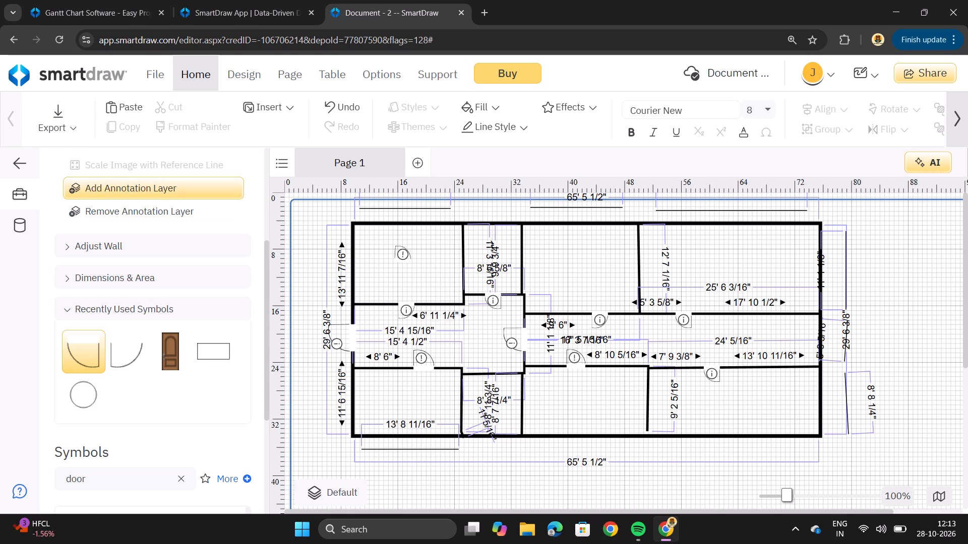
Extend the partition between the lower middle and lower right rooms down to the exterior wall with short 4" interior wall pieces.
{"action": "scroll", "coordinate": [183, 189], "scroll_direction": "down", "scroll_amount": 2}
{"action": "scroll", "coordinate": [183, 189], "scroll_direction": "up", "scroll_amount": 4}
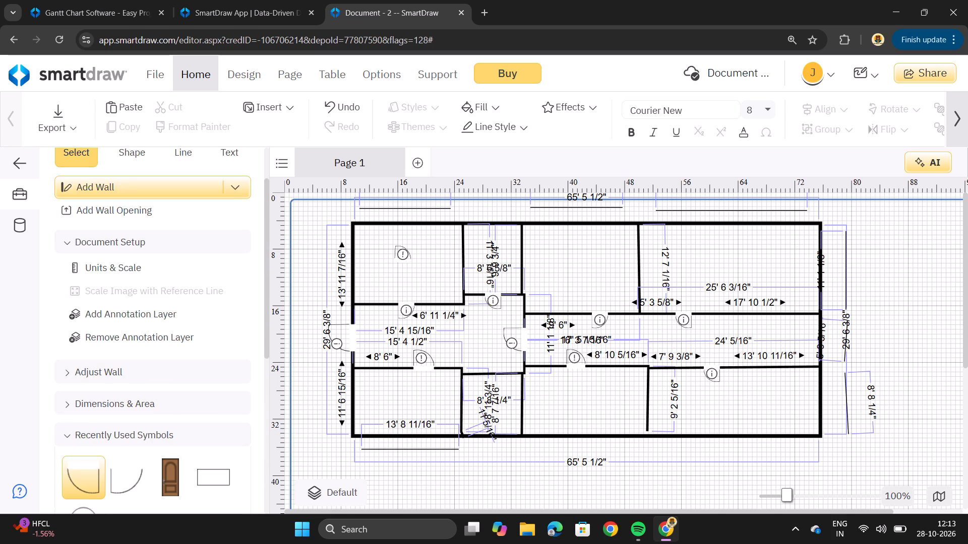
{"action": "left_click", "coordinate": [233, 193]}
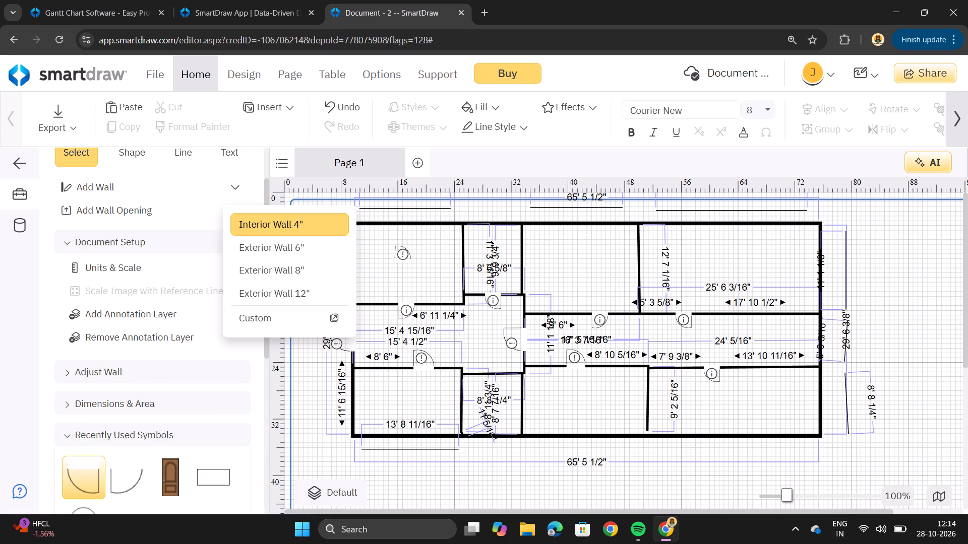
{"action": "left_click_drag", "start_coordinate": [332, 223], "coordinate": [327, 223]}
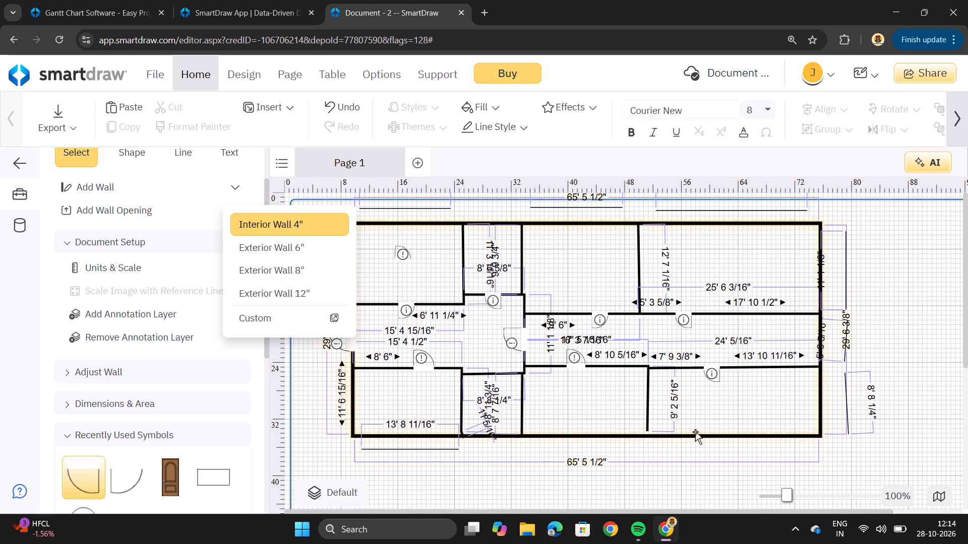
{"action": "left_click", "coordinate": [333, 226]}
{"action": "left_click", "coordinate": [306, 216]}
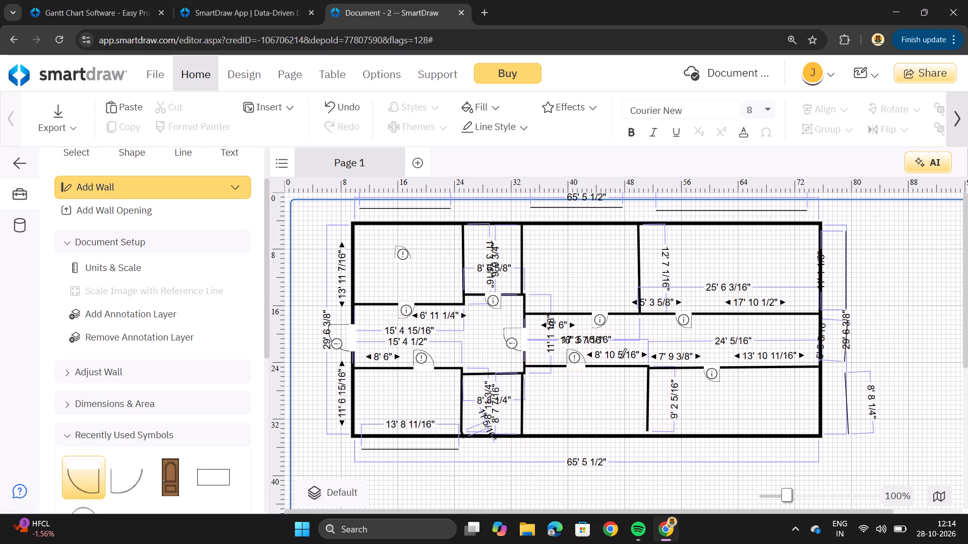
{"action": "left_click", "coordinate": [645, 430]}
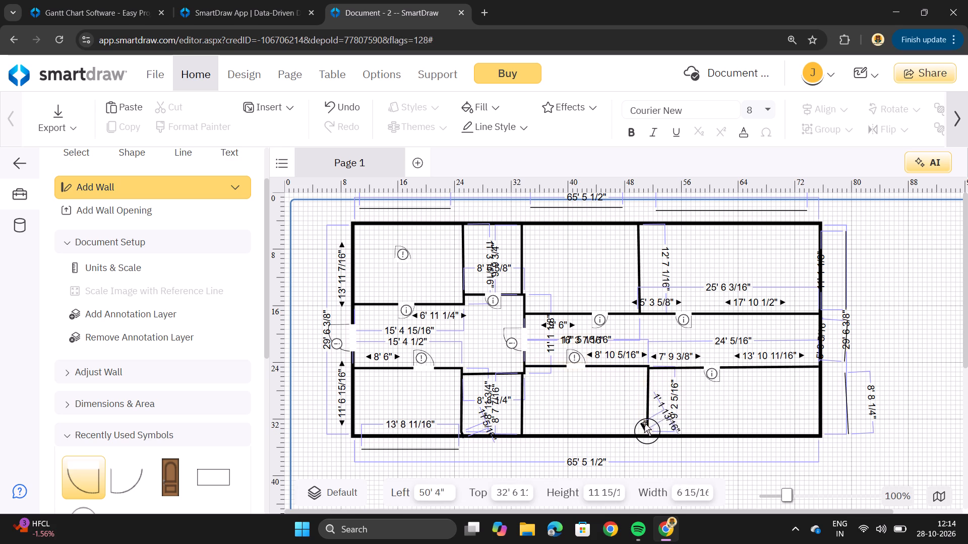
{"action": "right_click", "coordinate": [648, 431]}
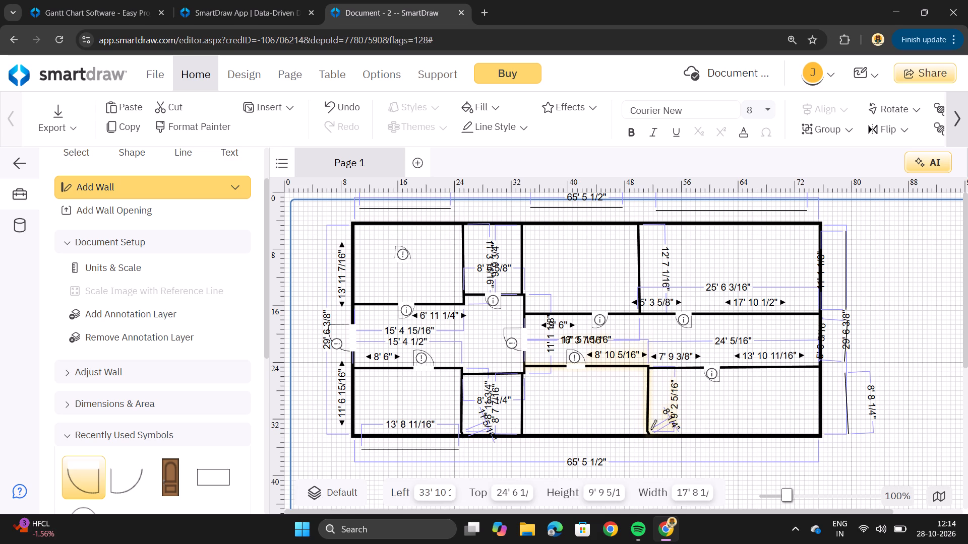
{"action": "left_click_drag", "start_coordinate": [645, 430], "coordinate": [649, 426]}
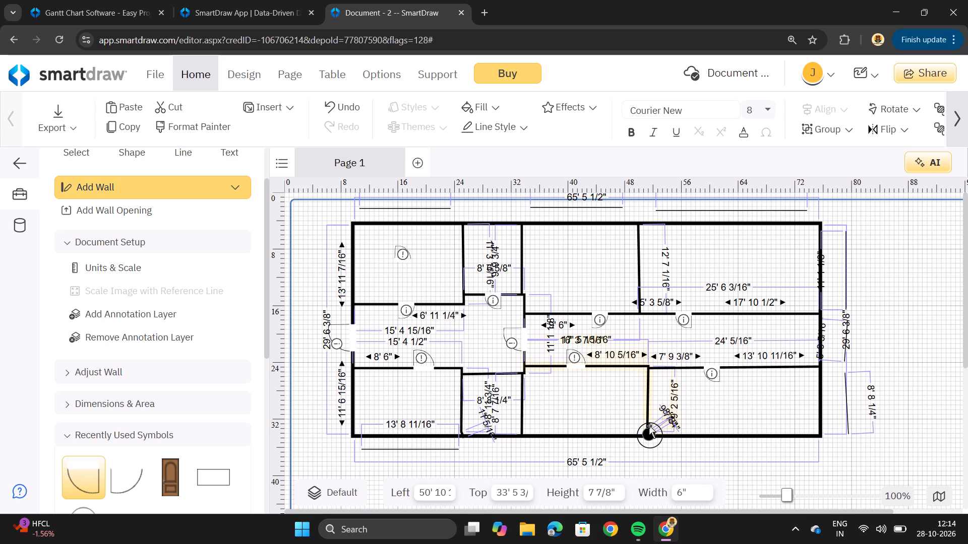
{"action": "left_click_drag", "start_coordinate": [649, 426], "coordinate": [649, 421]}
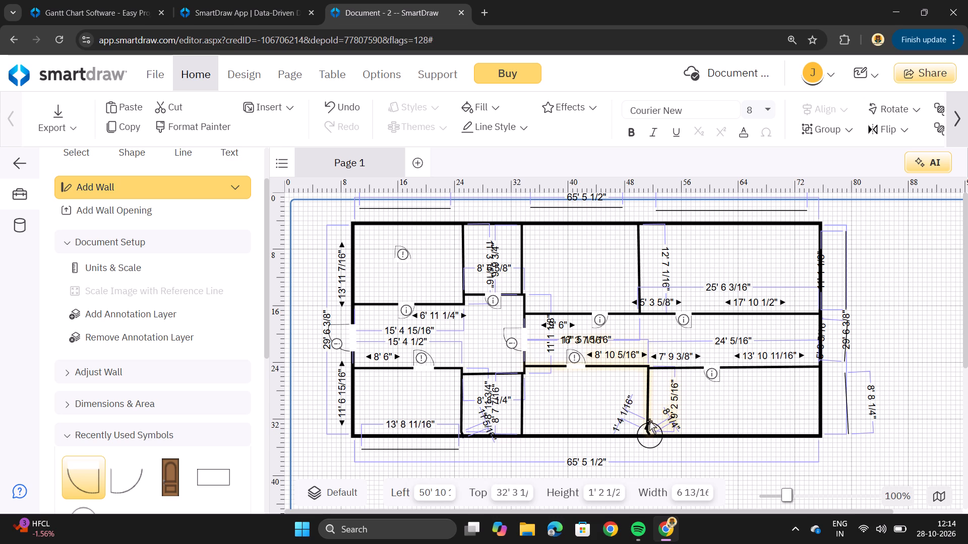
{"action": "left_click_drag", "start_coordinate": [649, 421], "coordinate": [649, 424]}
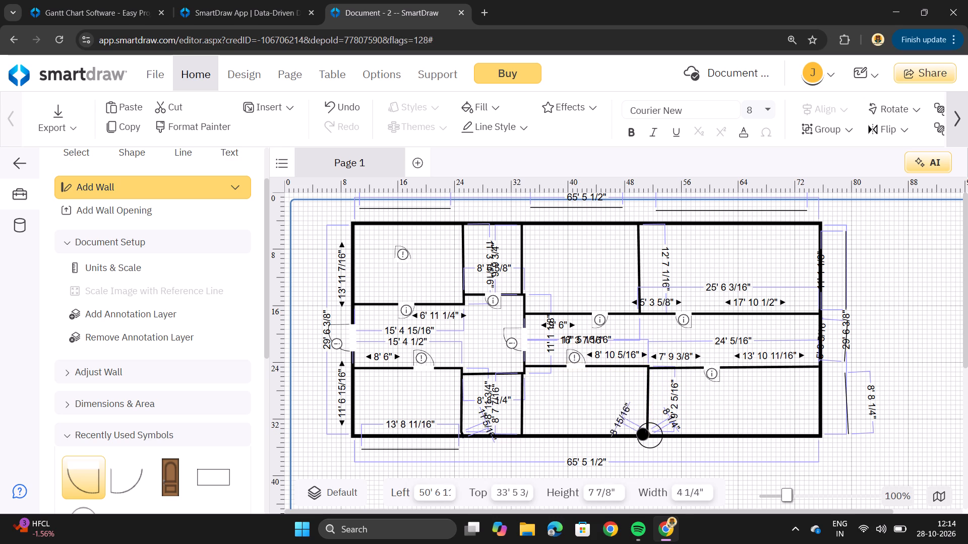
{"action": "right_click", "coordinate": [646, 425]}
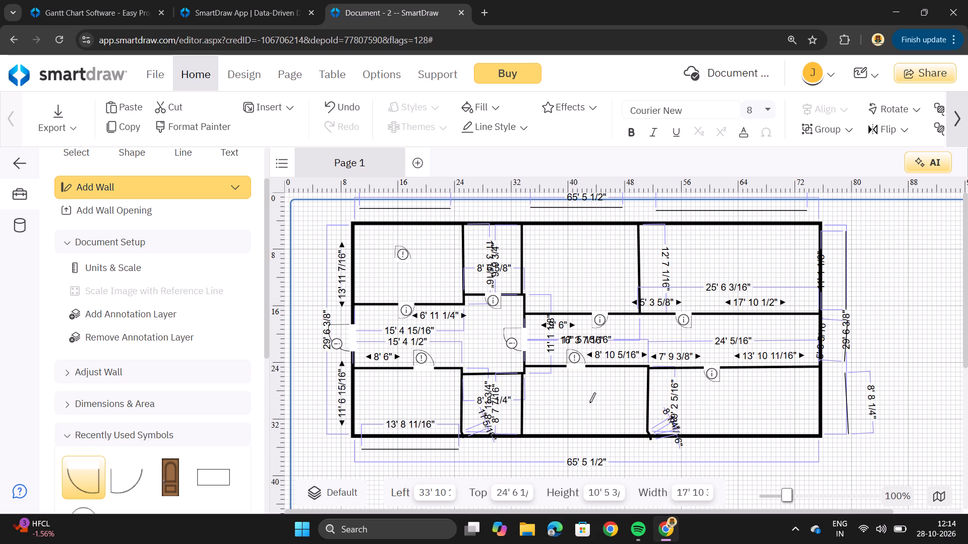
Draw a diagonal 4" interior wall about 19' 7" long from the partition's lower end to the lower middle room's upper left corner.
{"action": "left_click_drag", "start_coordinate": [650, 432], "coordinate": [644, 420]}
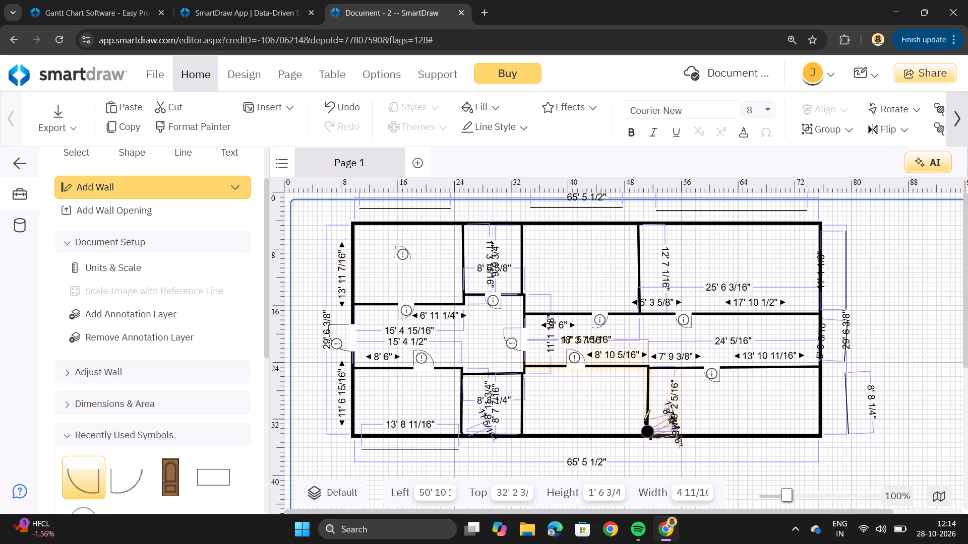
{"action": "left_click_drag", "start_coordinate": [644, 420], "coordinate": [650, 423]}
{"action": "right_click_drag", "start_coordinate": [650, 423], "coordinate": [593, 395]}
{"action": "left_click_drag", "start_coordinate": [650, 423], "coordinate": [593, 395]}
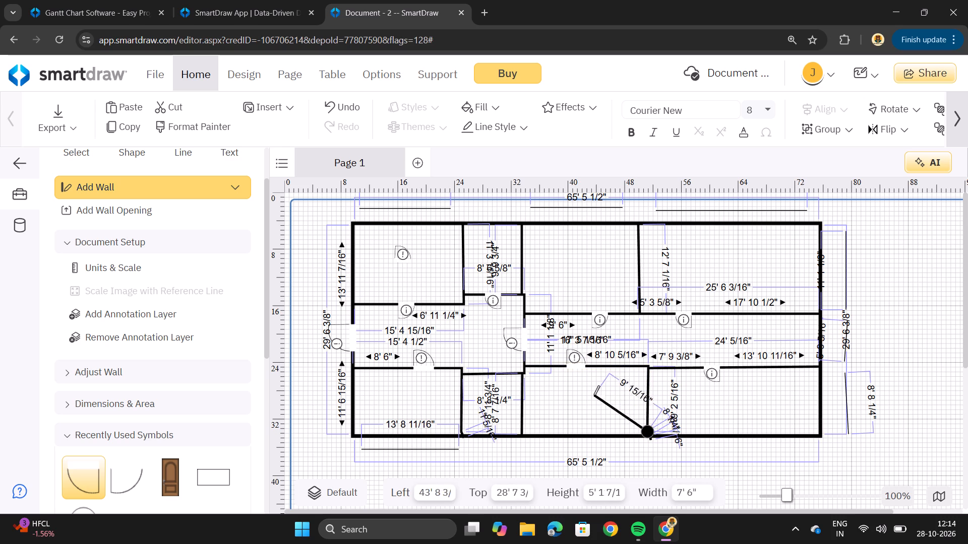
{"action": "right_click_drag", "start_coordinate": [593, 395], "coordinate": [594, 404]}
{"action": "left_click_drag", "start_coordinate": [593, 395], "coordinate": [596, 404]}
{"action": "right_click_drag", "start_coordinate": [596, 404], "coordinate": [596, 404]}
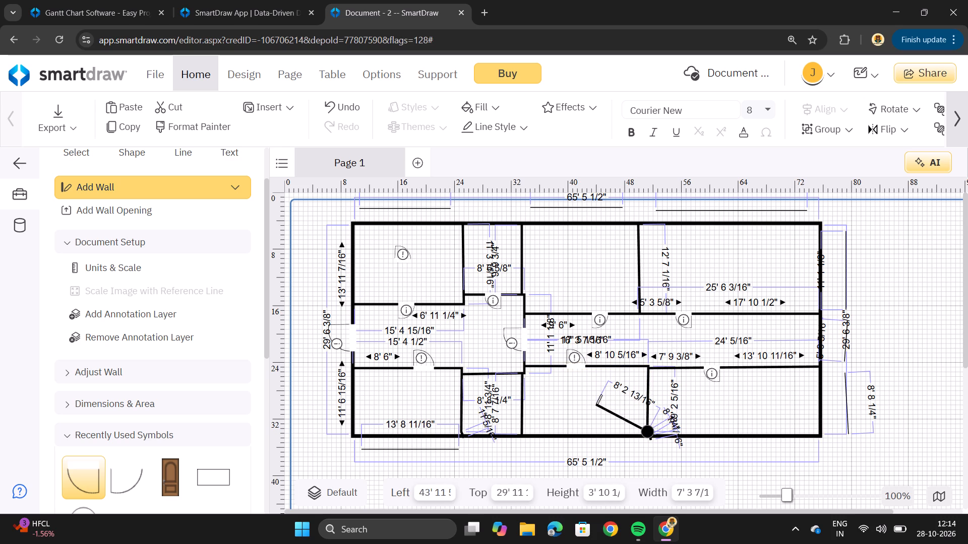
{"action": "left_click_drag", "start_coordinate": [596, 404], "coordinate": [548, 388]}
{"action": "right_click_drag", "start_coordinate": [596, 404], "coordinate": [548, 388]}
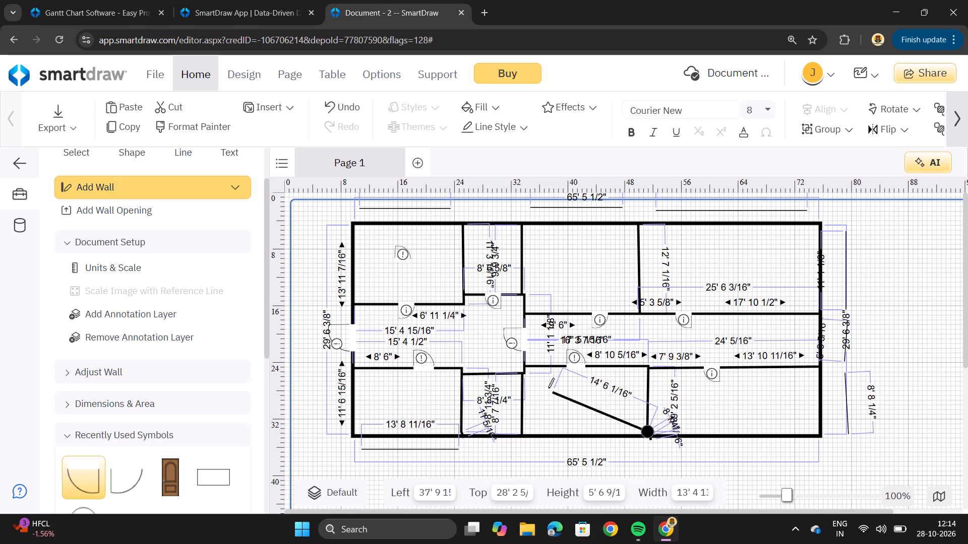
{"action": "right_click_drag", "start_coordinate": [548, 388], "coordinate": [524, 368]}
{"action": "left_click_drag", "start_coordinate": [548, 388], "coordinate": [524, 368]}
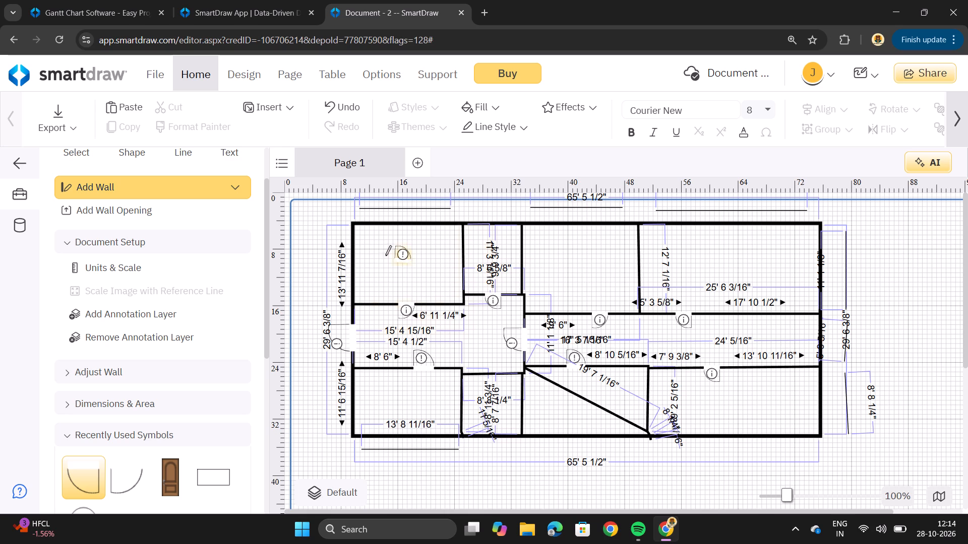
Place a 28" door in the diagonal wall of the lower middle room, at about 489" left and 345" top.
{"action": "left_click_drag", "start_coordinate": [129, 480], "coordinate": [203, 470]}
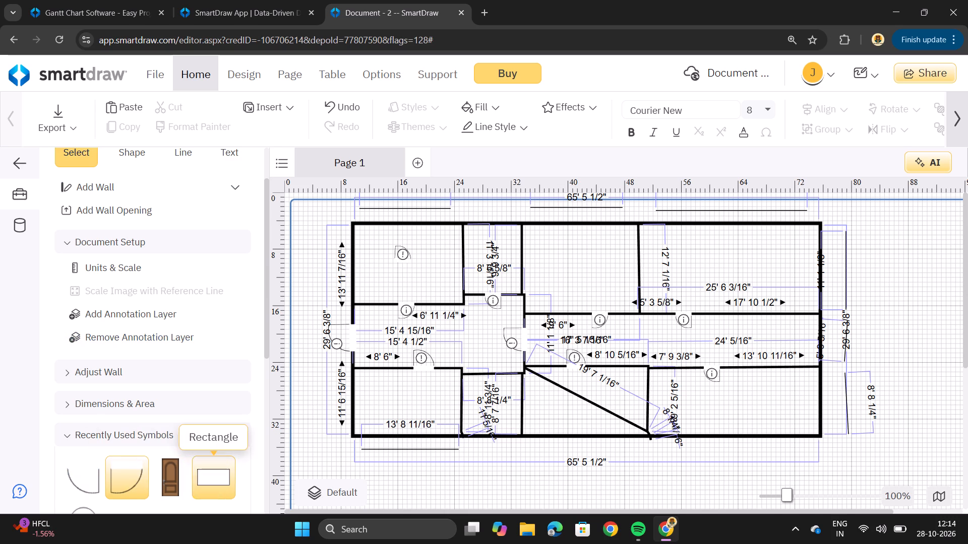
{"action": "left_click_drag", "start_coordinate": [203, 470], "coordinate": [585, 405]}
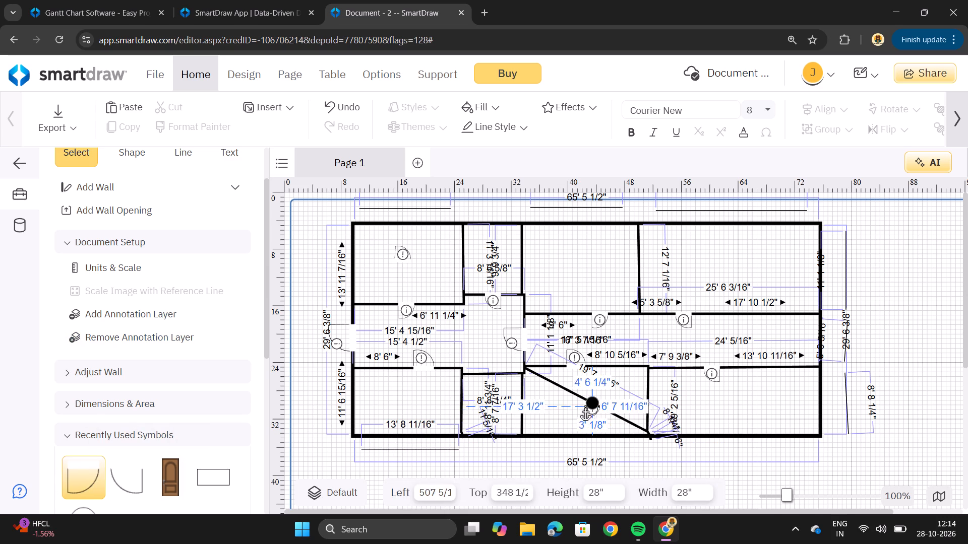
{"action": "left_click_drag", "start_coordinate": [585, 405], "coordinate": [581, 405]}
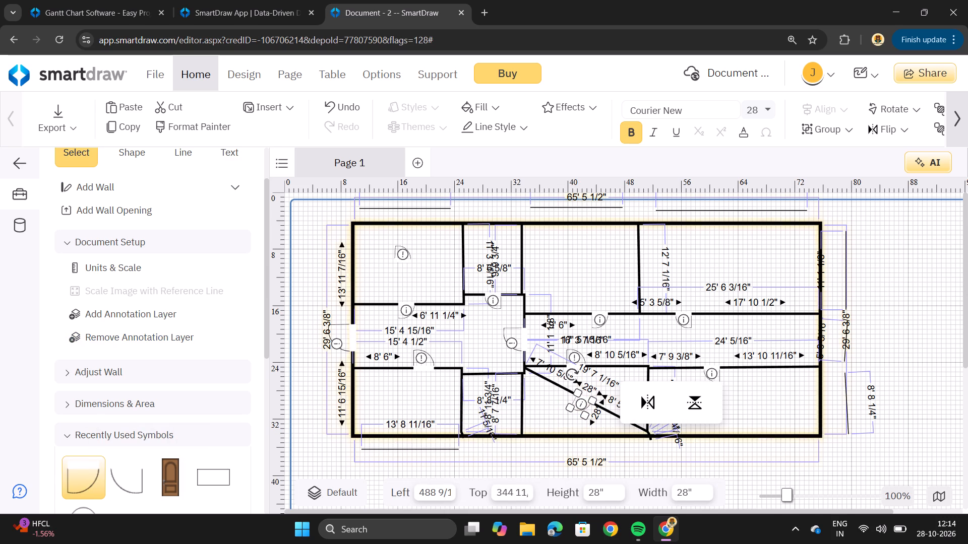
{"action": "left_click", "coordinate": [555, 412]}
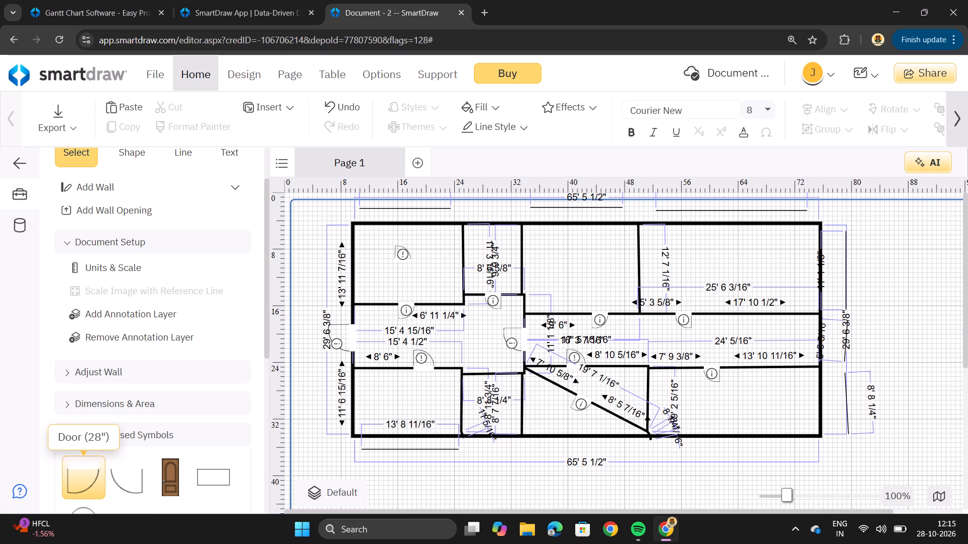
Place a 28" door in the upper wall of the small lower room, at about 327" left and 304" top.
{"action": "left_click_drag", "start_coordinate": [124, 485], "coordinate": [296, 460]}
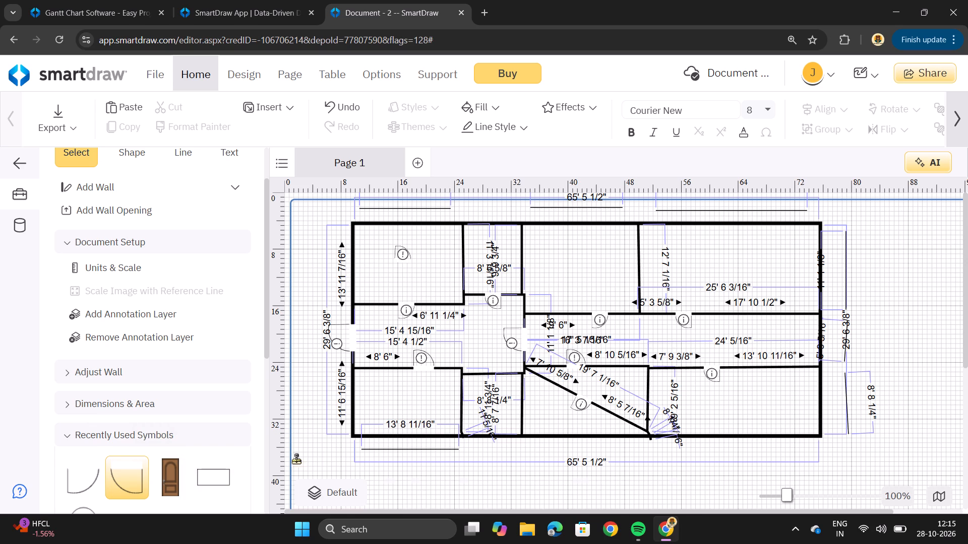
{"action": "left_click_drag", "start_coordinate": [296, 460], "coordinate": [482, 351]}
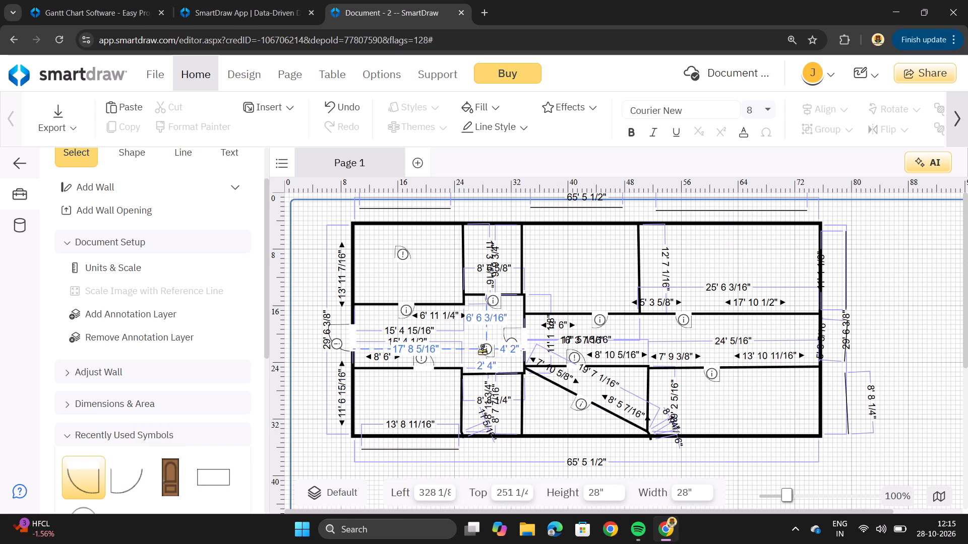
{"action": "left_click_drag", "start_coordinate": [482, 351], "coordinate": [478, 364]}
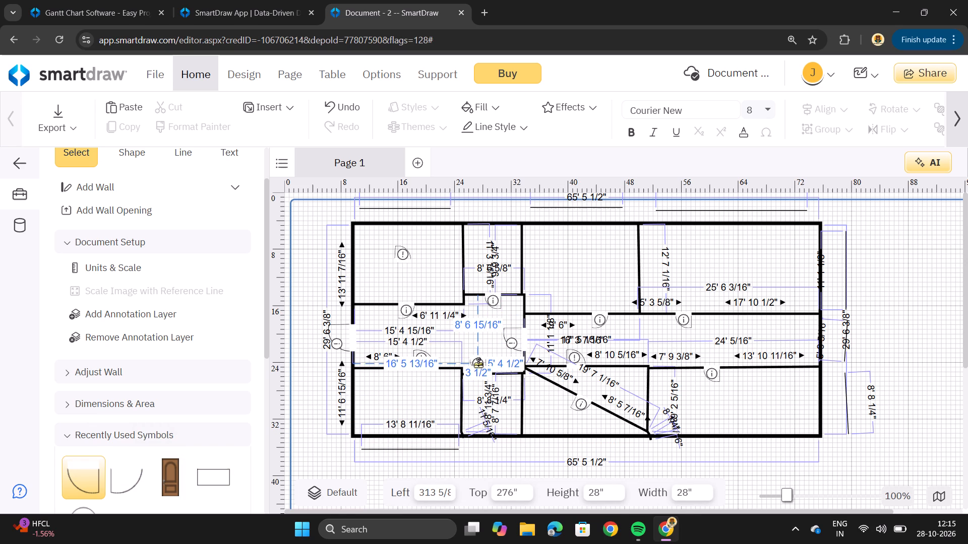
{"action": "left_click_drag", "start_coordinate": [478, 364], "coordinate": [481, 373]}
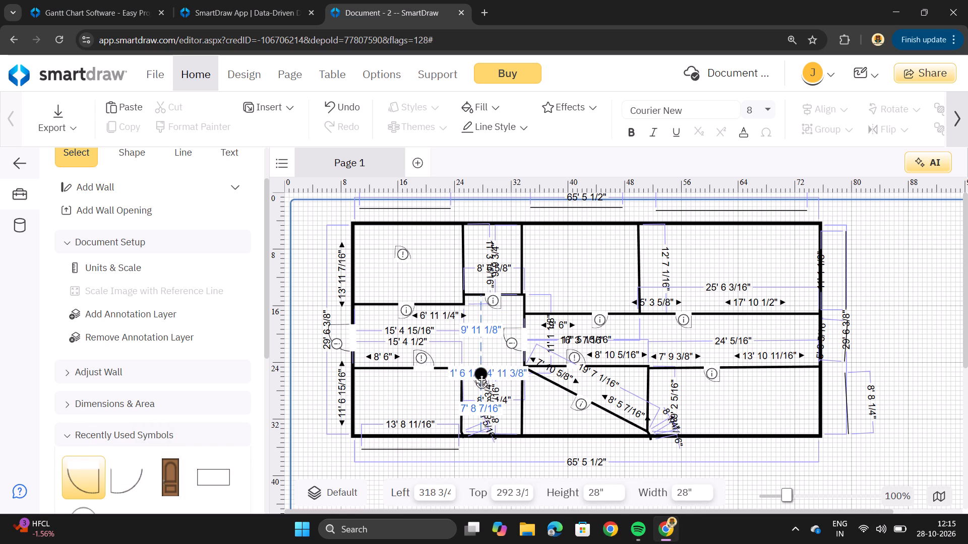
{"action": "left_click_drag", "start_coordinate": [481, 373], "coordinate": [486, 373]}
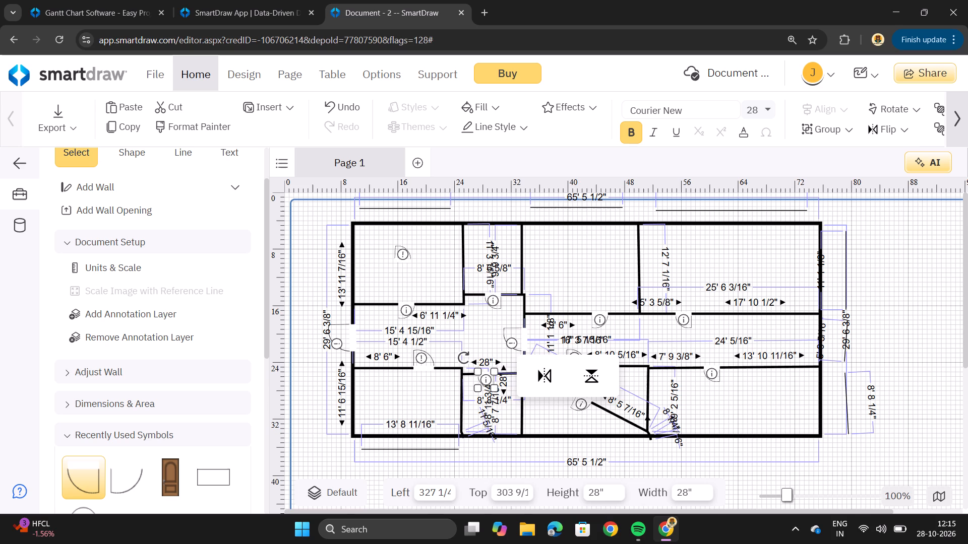
{"action": "left_click", "coordinate": [480, 319]}
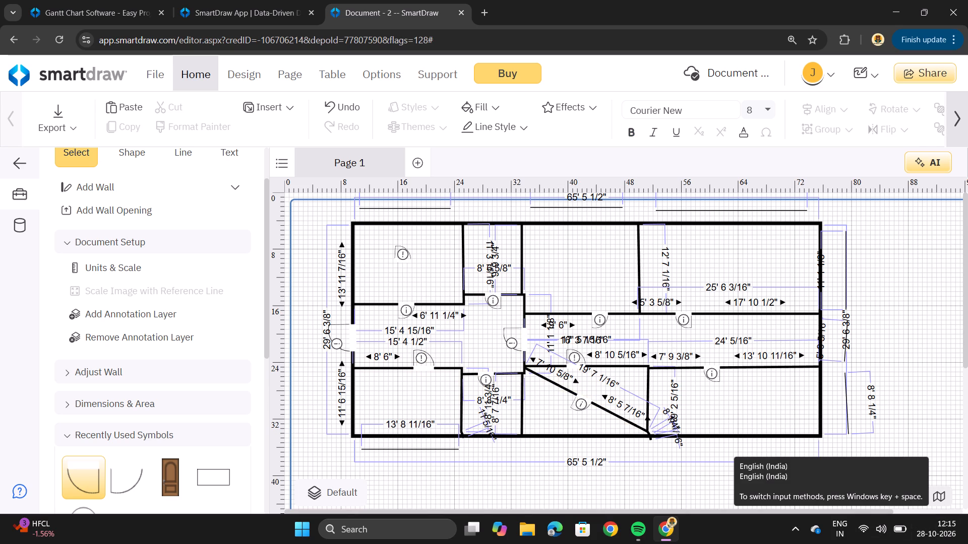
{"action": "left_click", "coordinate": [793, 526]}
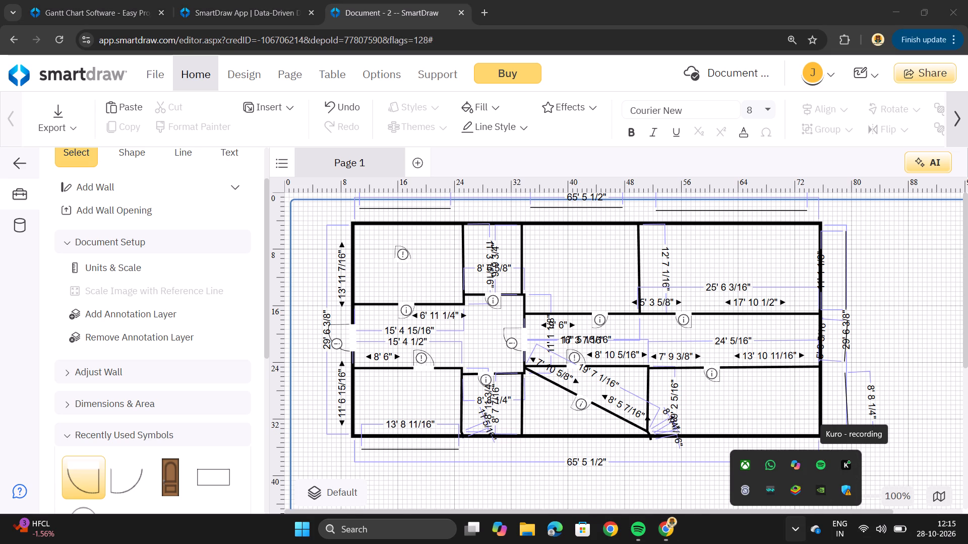